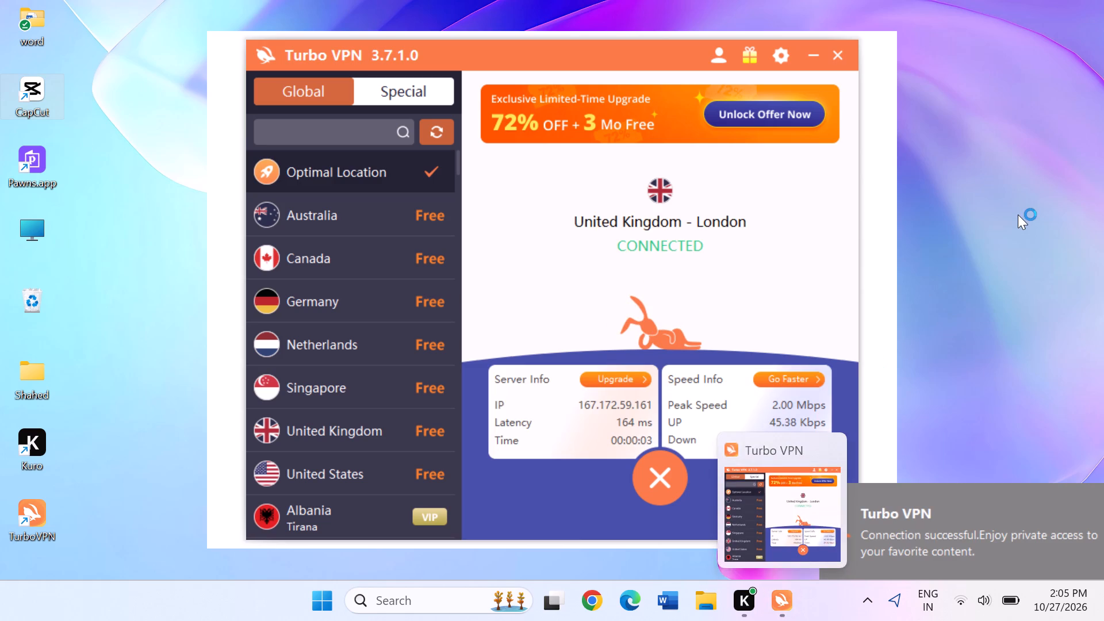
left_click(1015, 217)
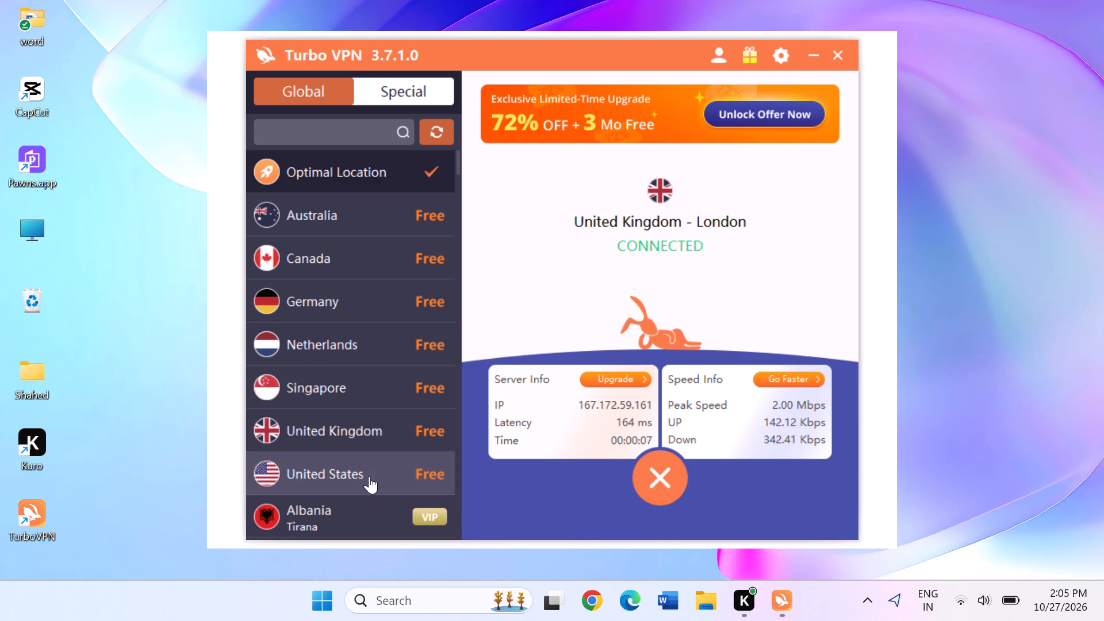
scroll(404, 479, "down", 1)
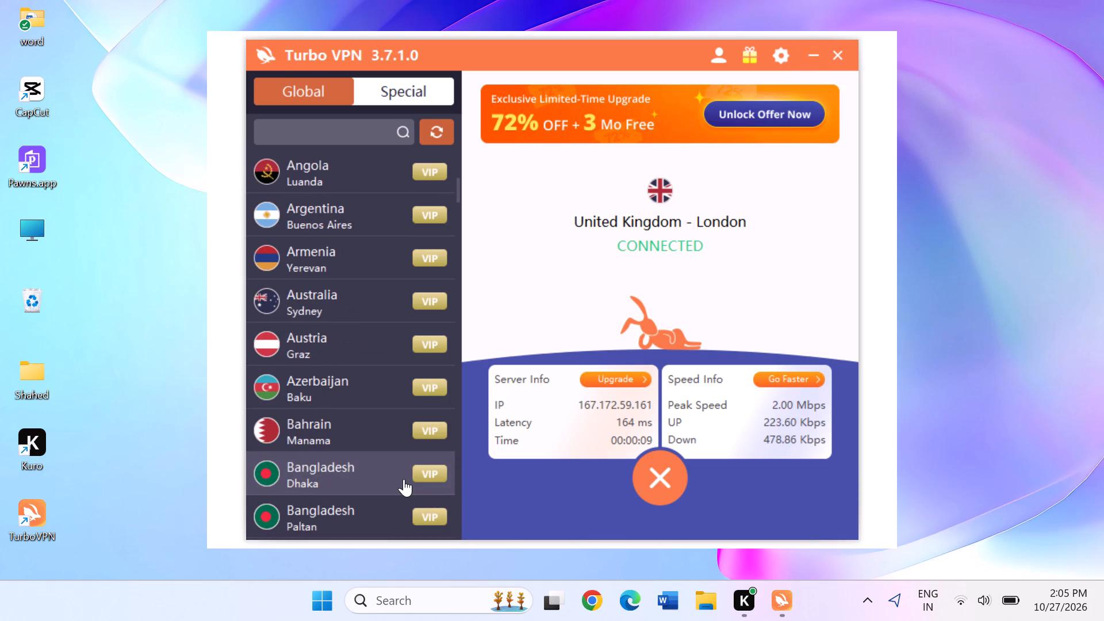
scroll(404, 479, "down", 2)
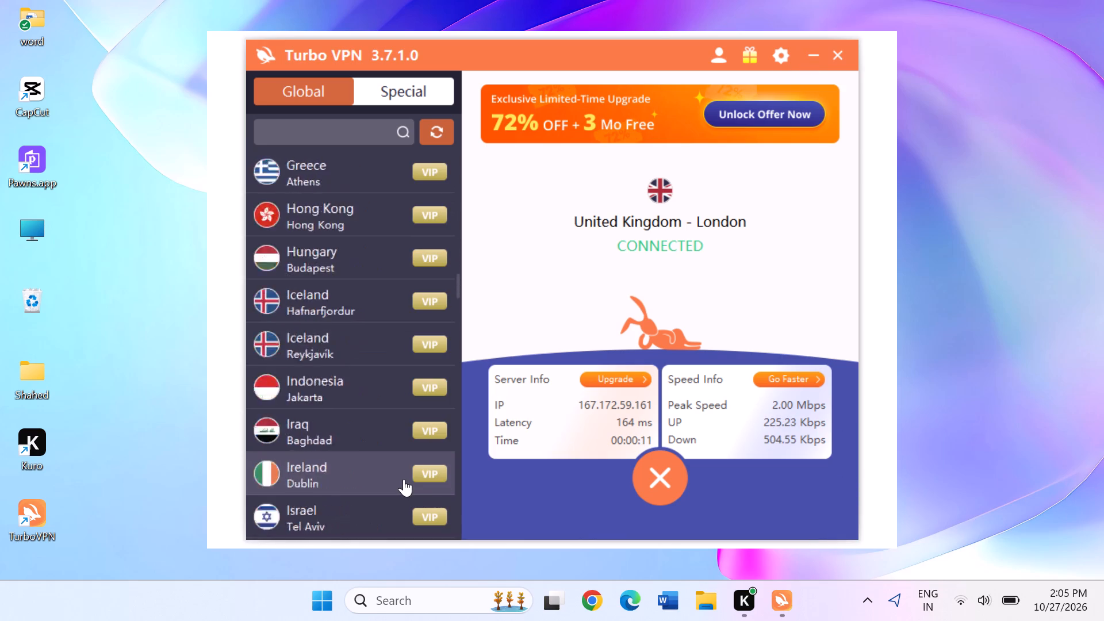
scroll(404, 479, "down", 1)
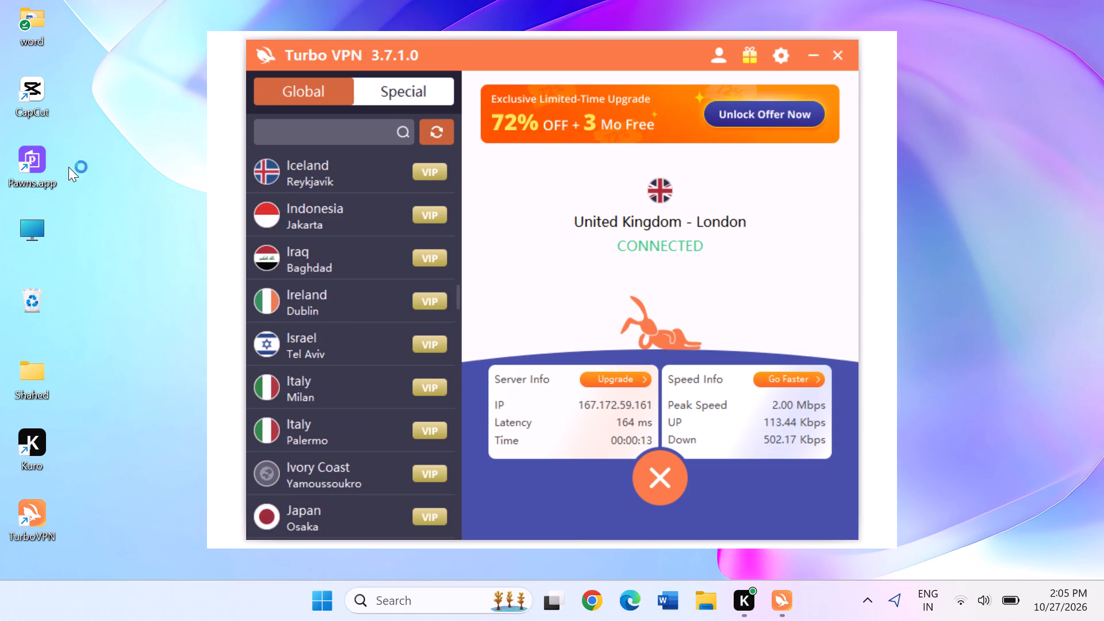
Open CapCut from the desktop and create a new video project.
double_click(36, 83)
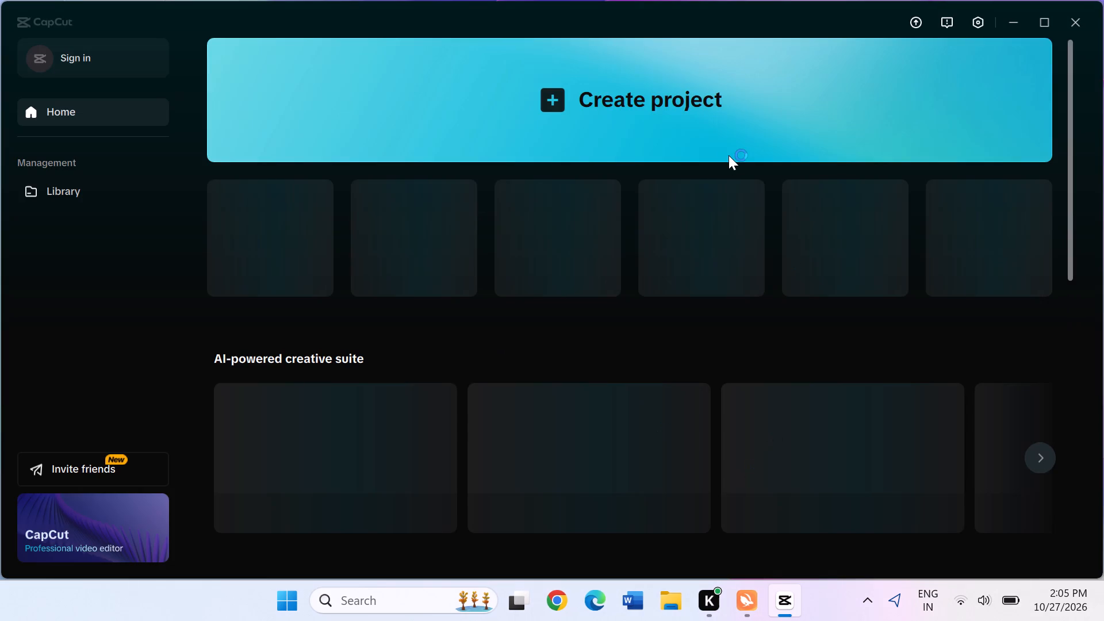
left_click(729, 155)
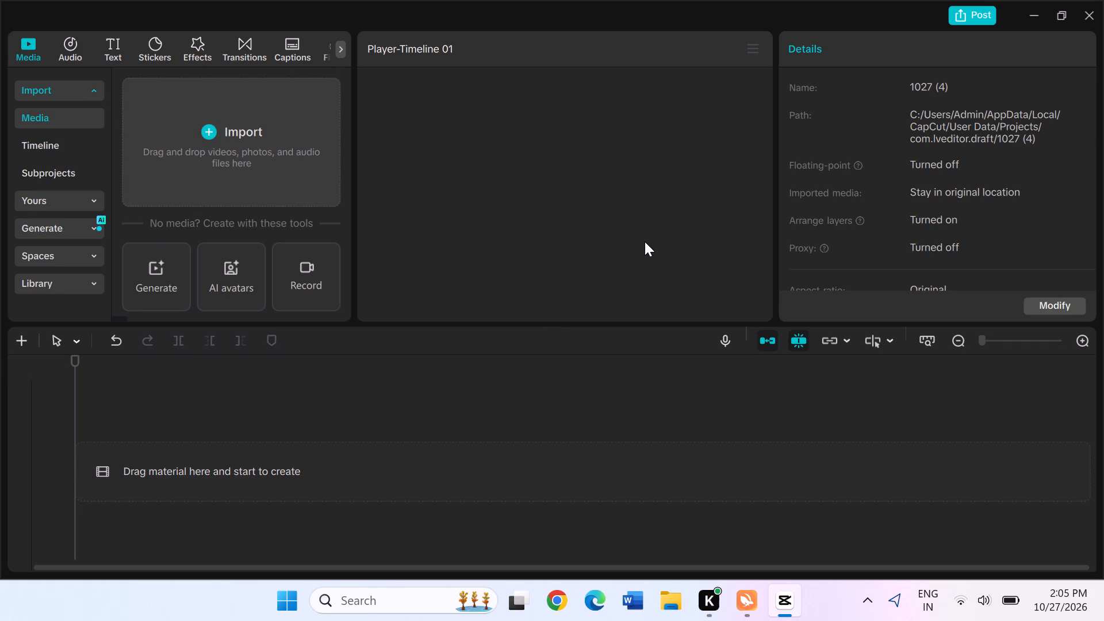
Browse the device for media to import and delete the files 3, 4 and 2 from the Downloads folder.
left_click(293, 181)
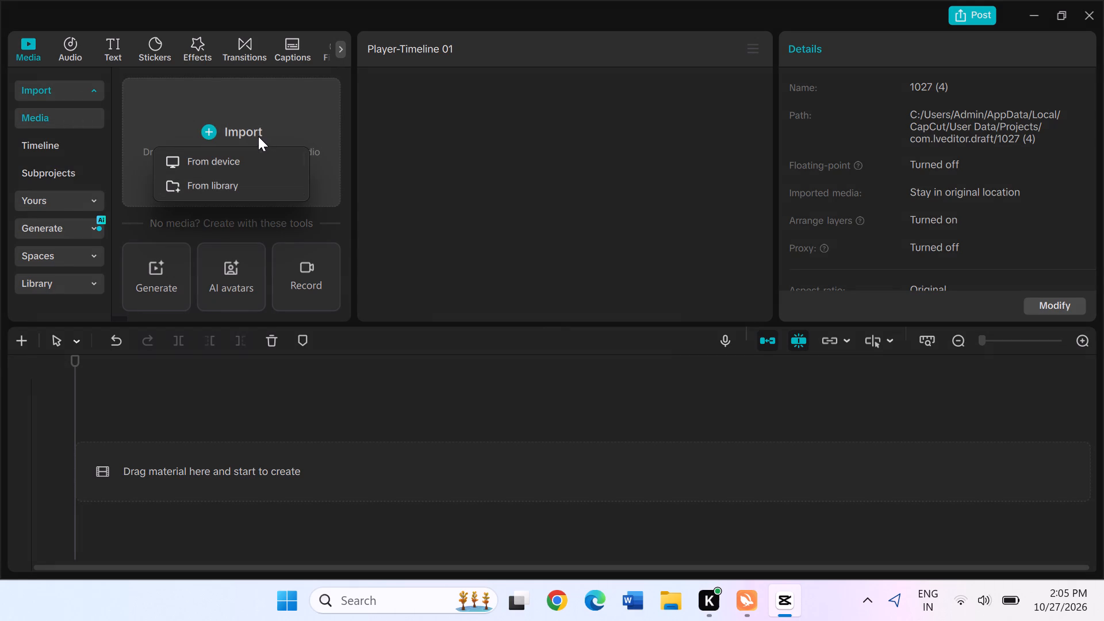
left_click(258, 158)
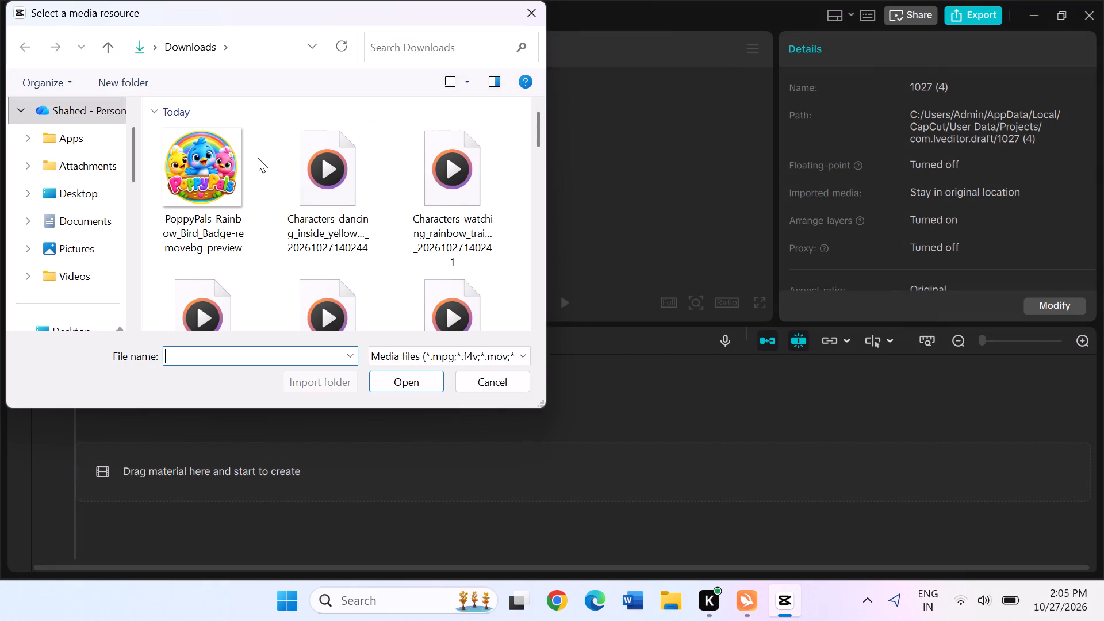
scroll(432, 213, "down", 1)
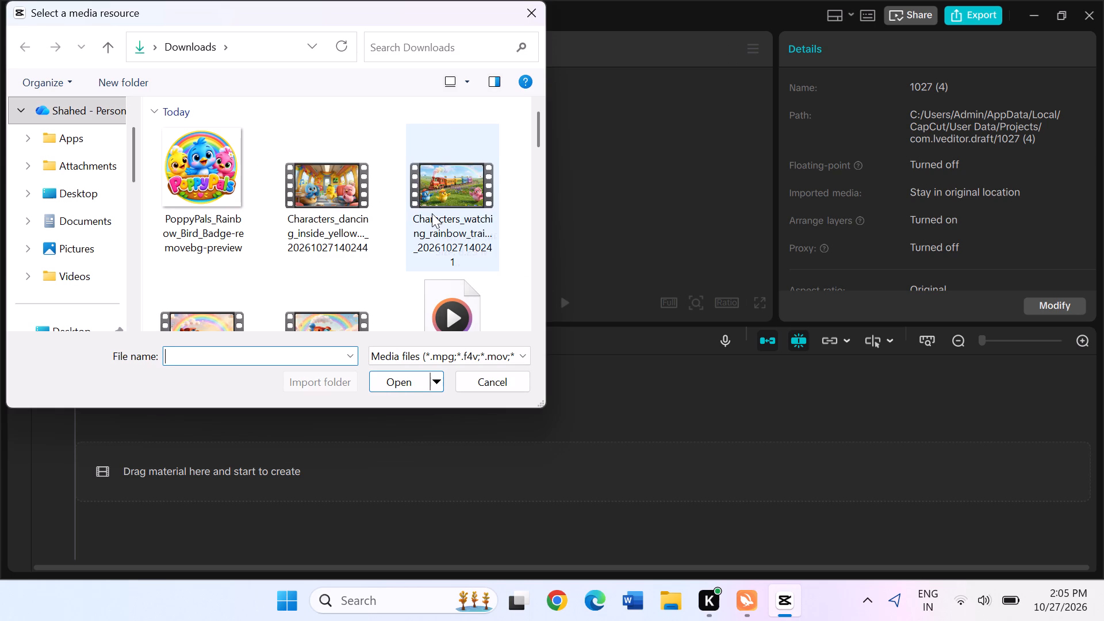
scroll(432, 213, "down", 3)
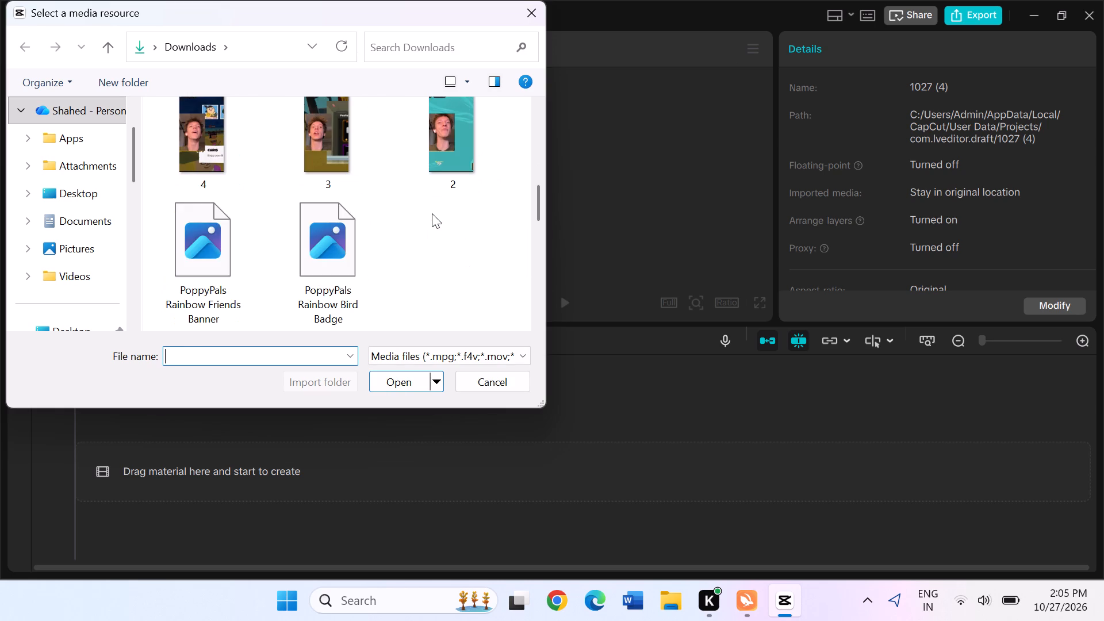
left_click(443, 178)
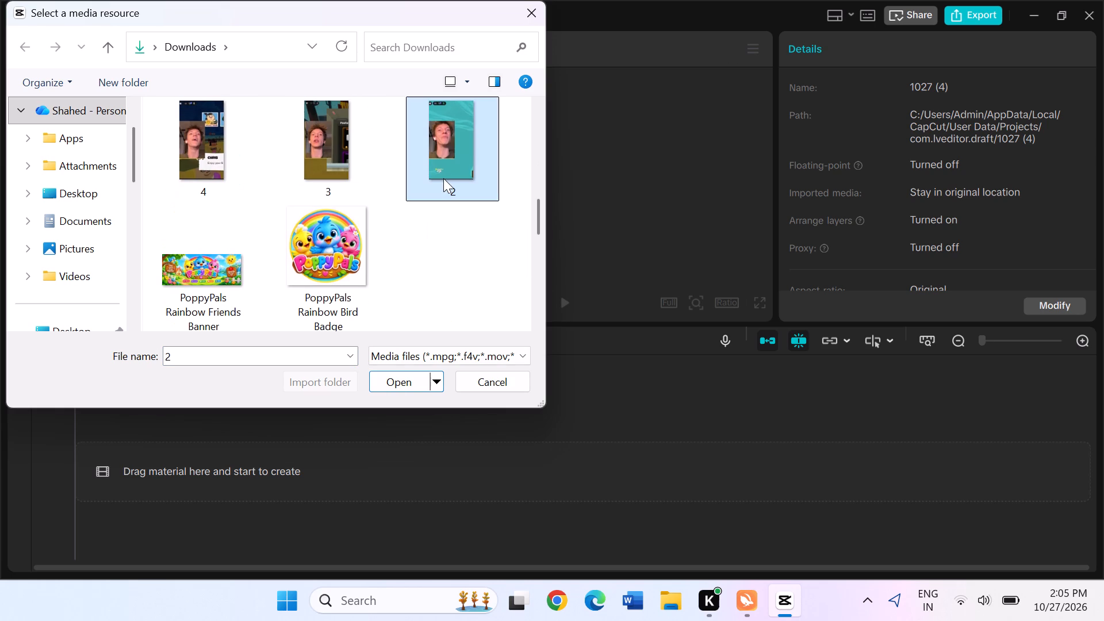
left_click(443, 178)
left_click(357, 155)
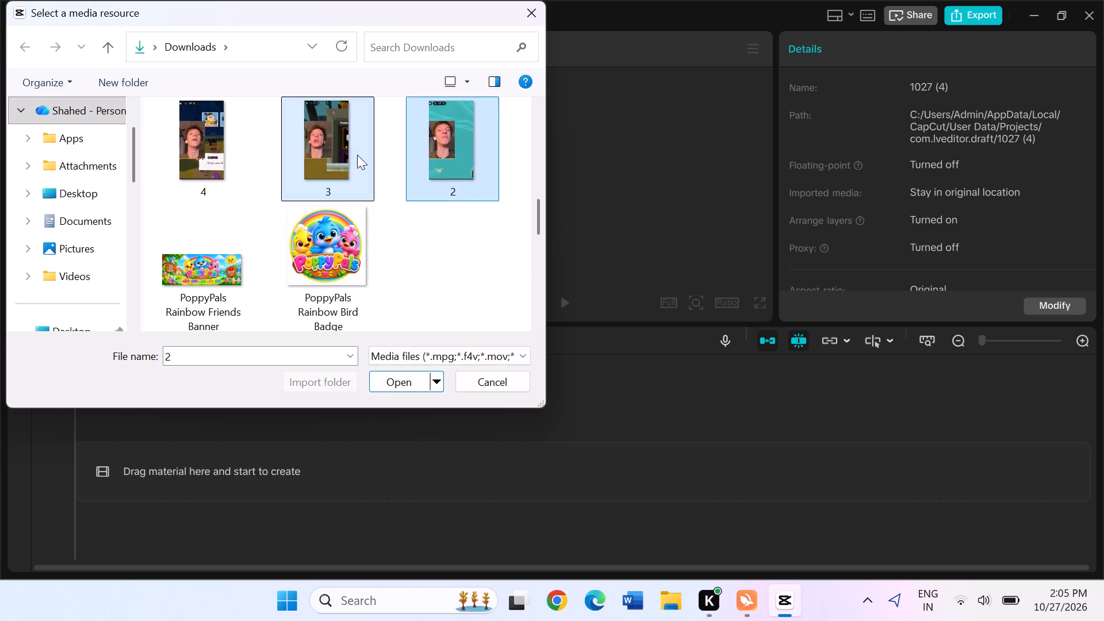
key("Delete")
left_click(223, 152)
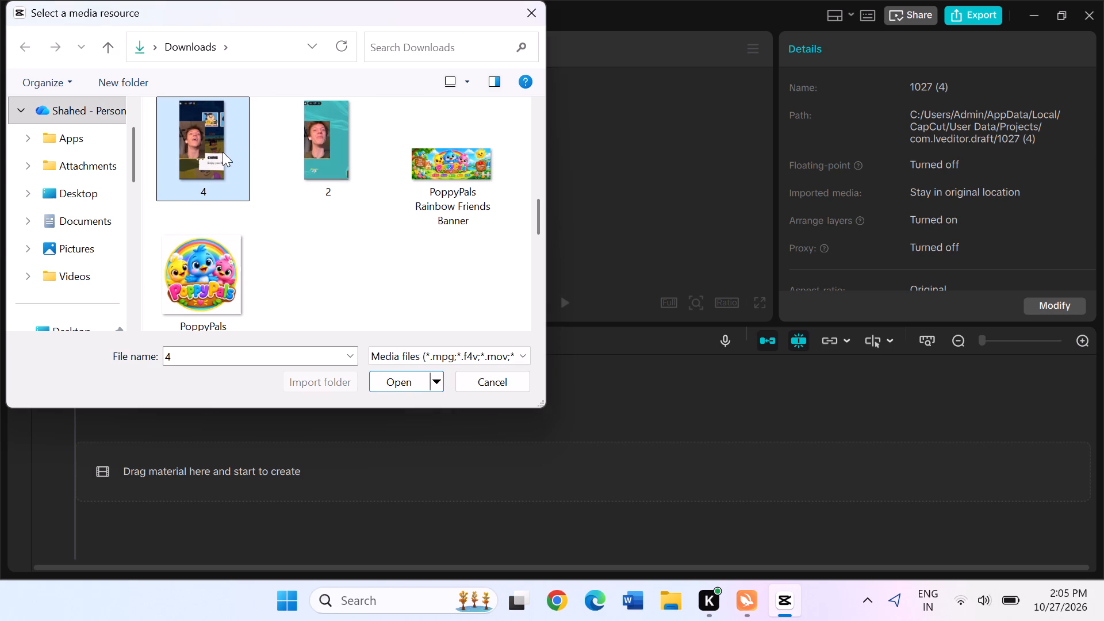
key("Delete")
left_click(223, 152)
key("Delete")
Delete the file 5 from the Downloads folder.
scroll(223, 152, "up", 1)
scroll(396, 259, "down", 1)
left_click(470, 254)
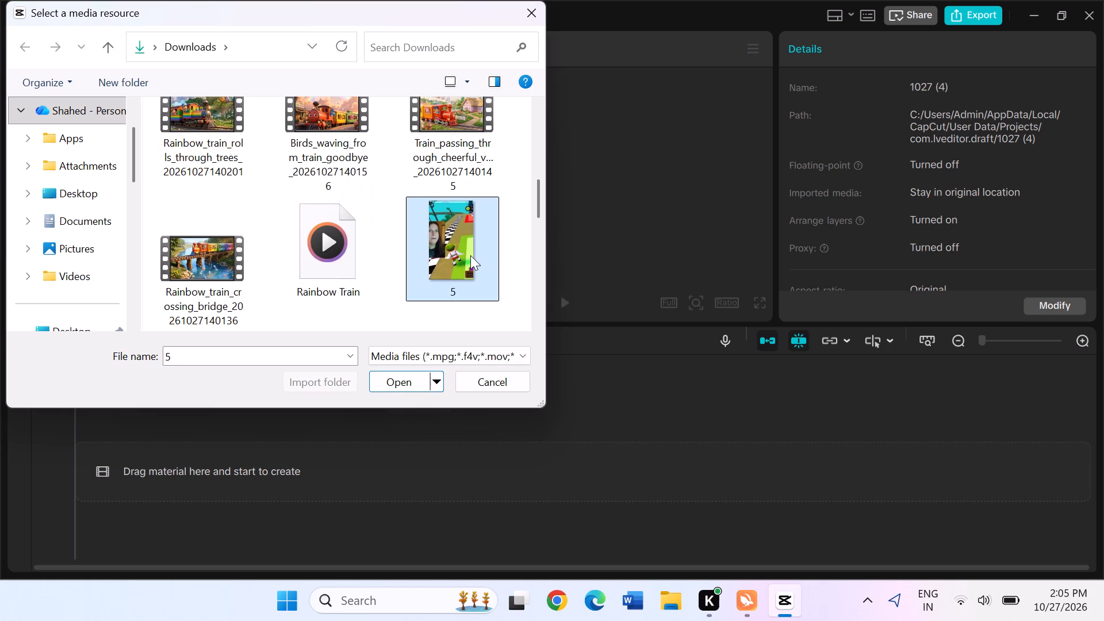
key("Delete")
key("Delete")
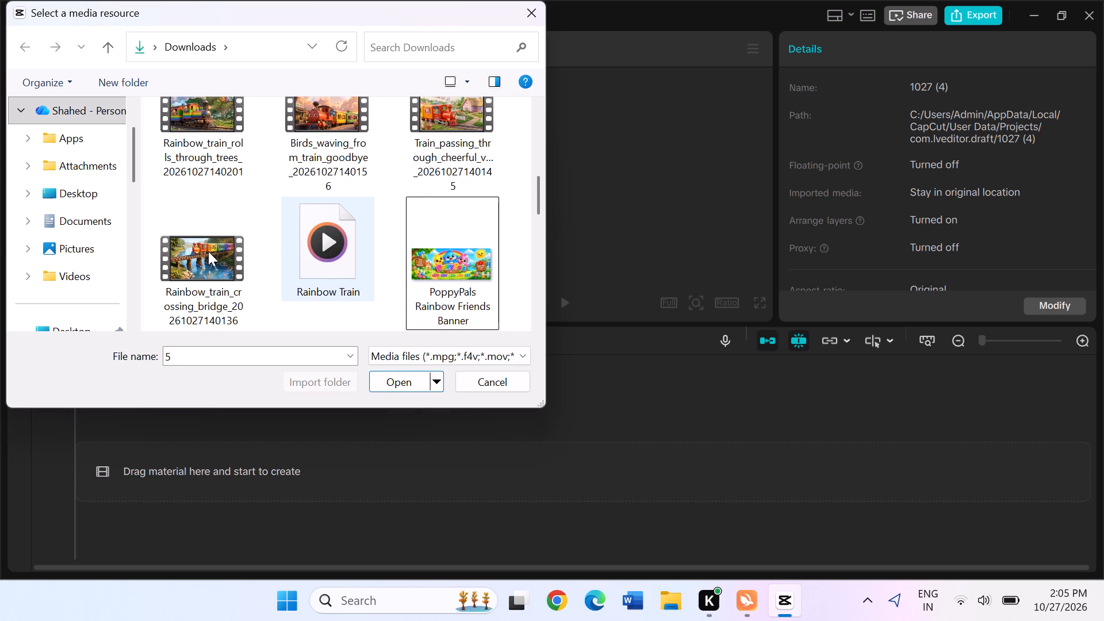
left_click(208, 251)
left_click(386, 377)
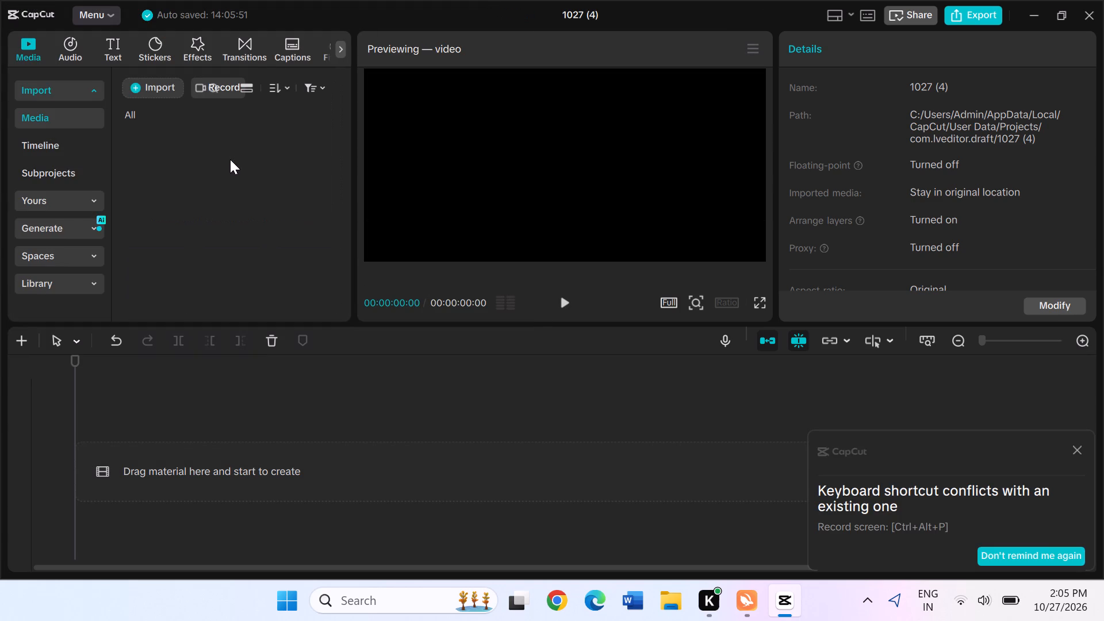
left_click_drag(224, 142, 174, 461)
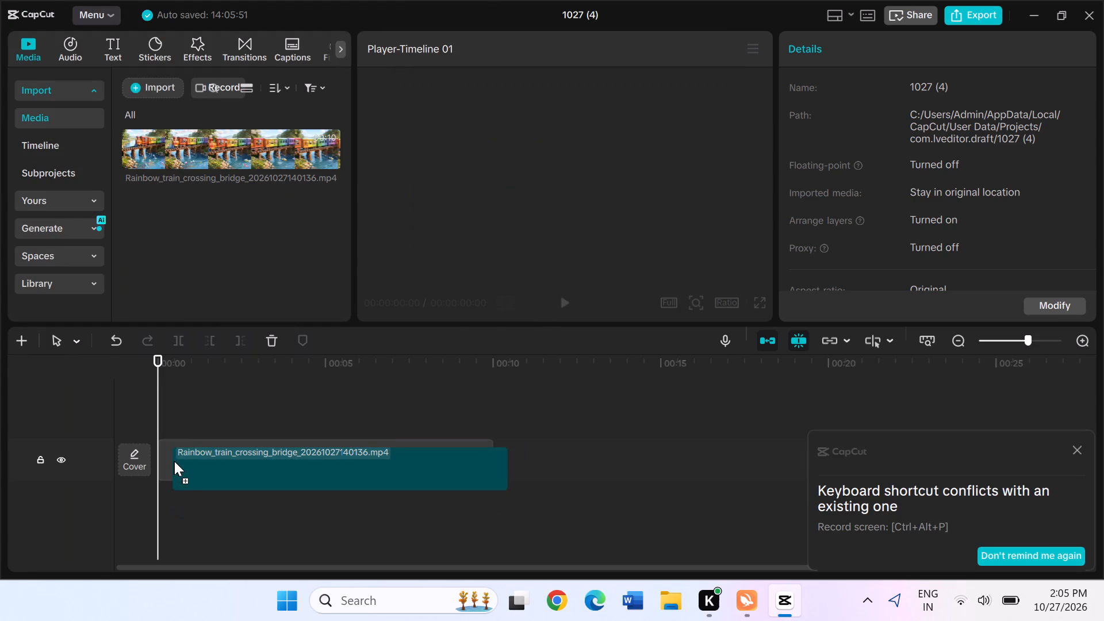
left_click_drag(174, 461, 176, 461)
Import the Rainbow_train_rolls_through_trees, Birds_waving_from_train_goodbye and Train_passing_through_cheerful videos together from Downloads.
left_click(164, 83)
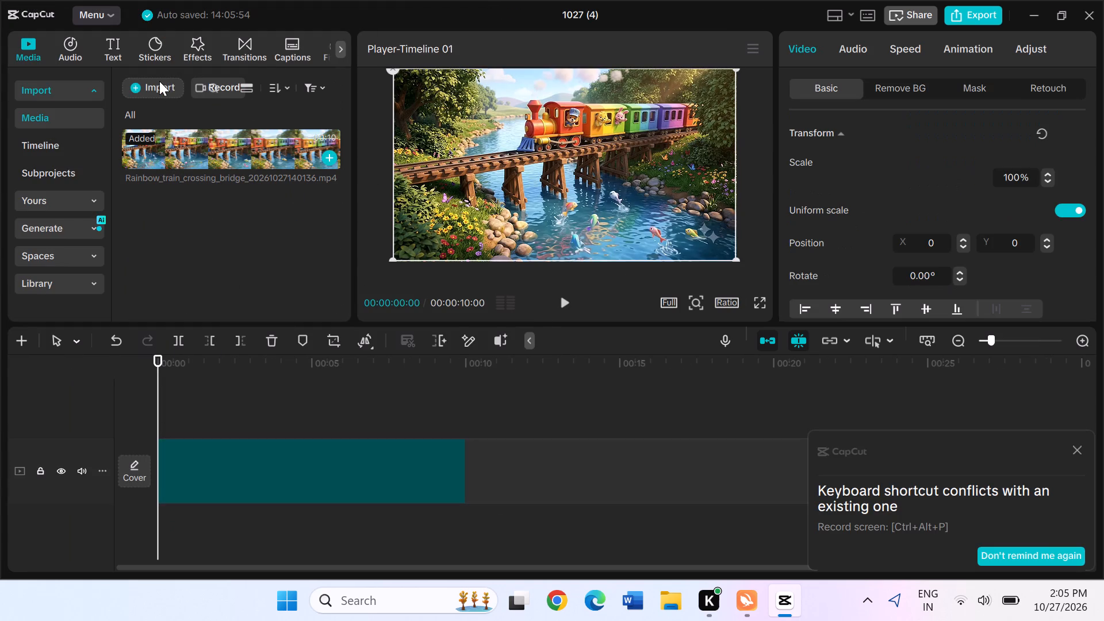
left_click(173, 131)
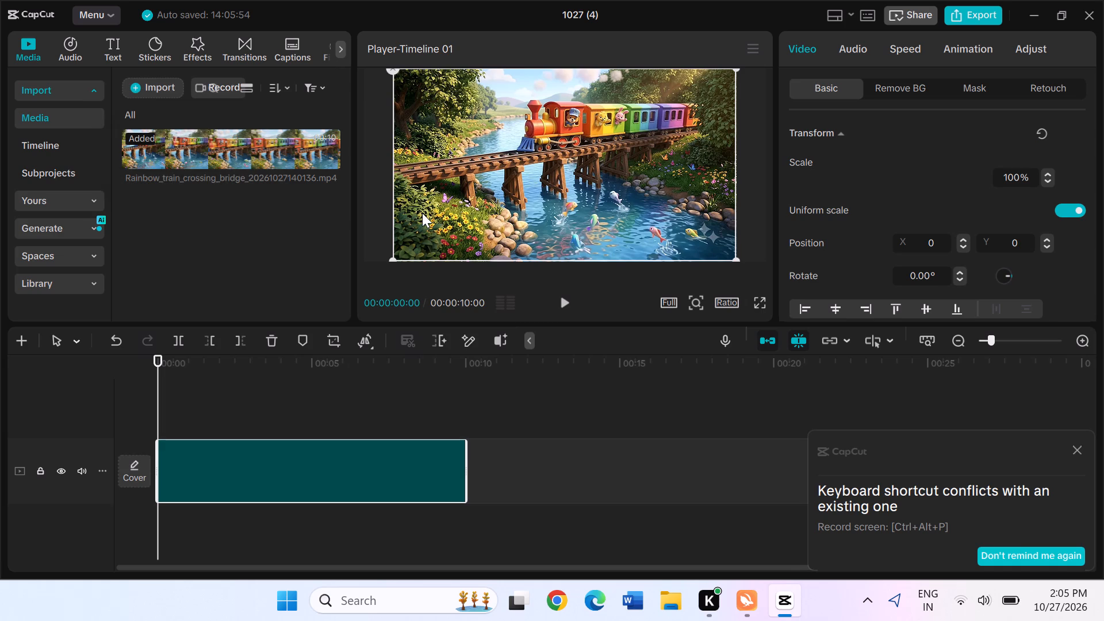
scroll(485, 229, "down", 2)
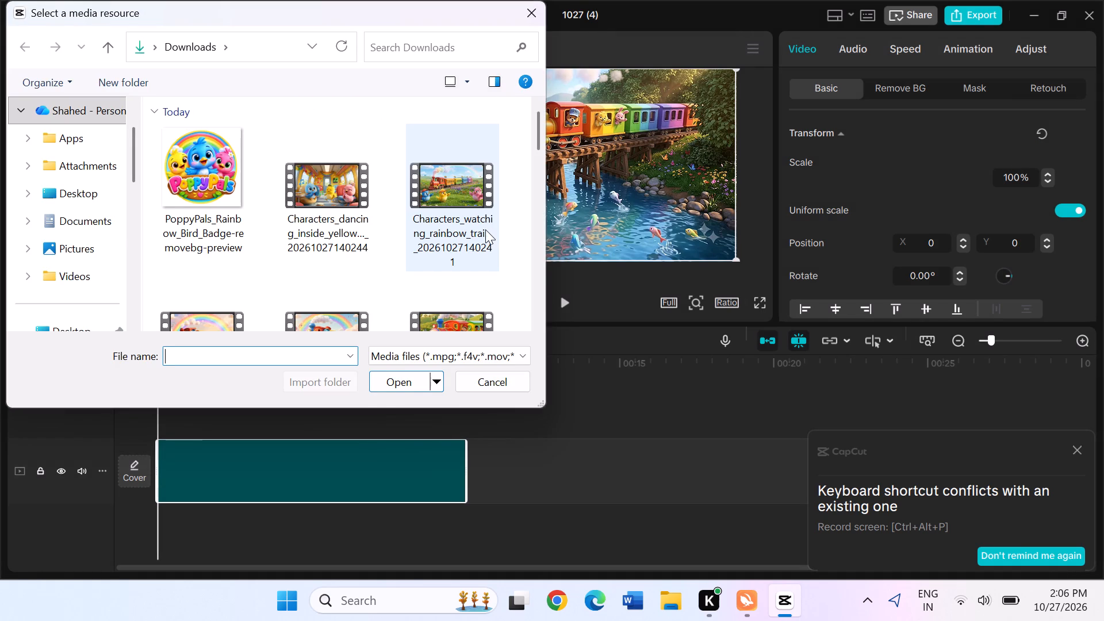
scroll(485, 229, "down", 2)
left_click_drag(539, 218, 535, 196)
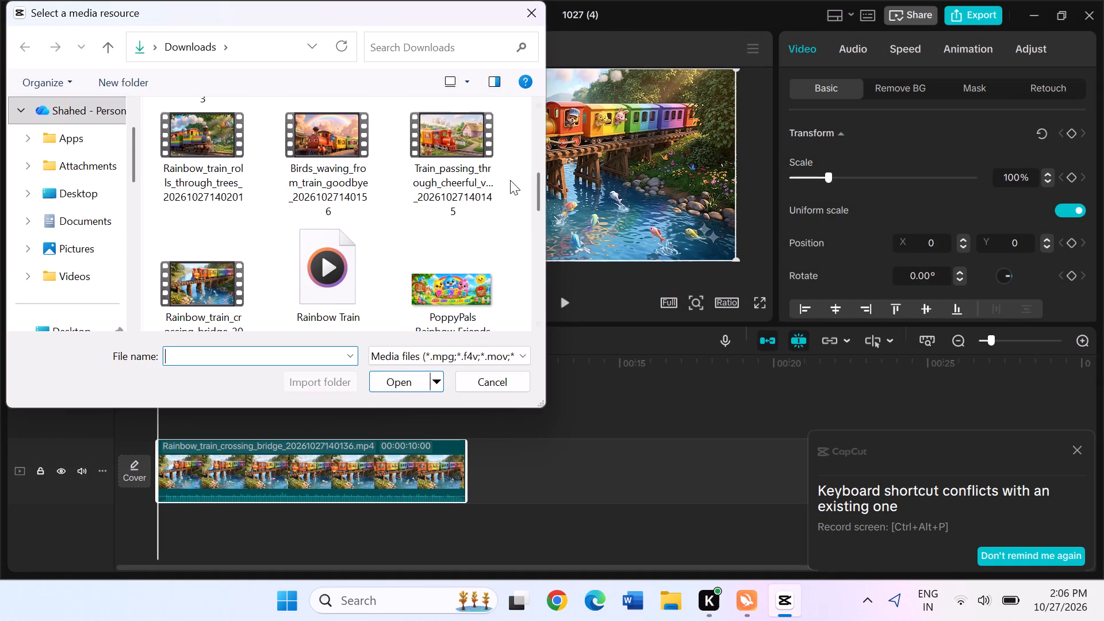
left_click_drag(504, 165, 204, 137)
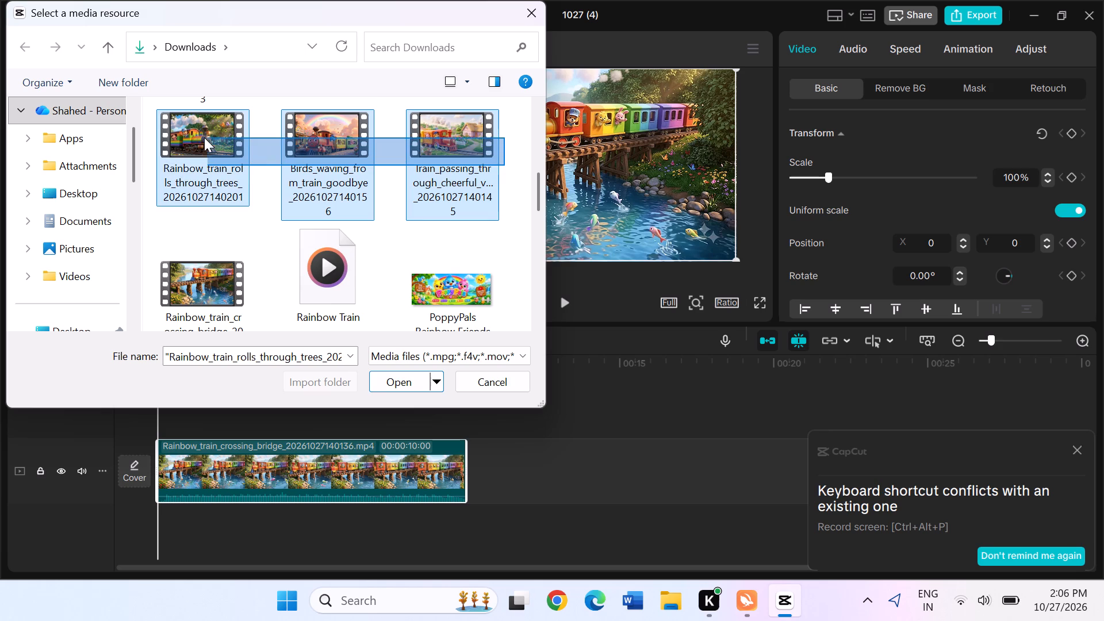
left_click_drag(204, 137, 197, 137)
left_click(405, 375)
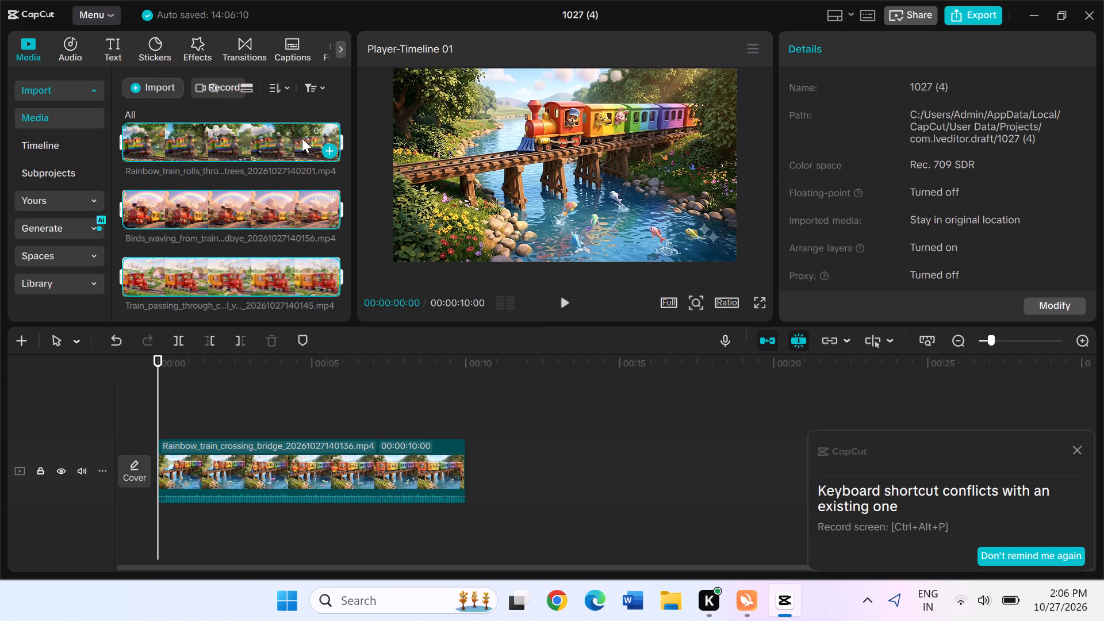
Preview the newly imported train clips to decide their order.
scroll(231, 263, "down", 1)
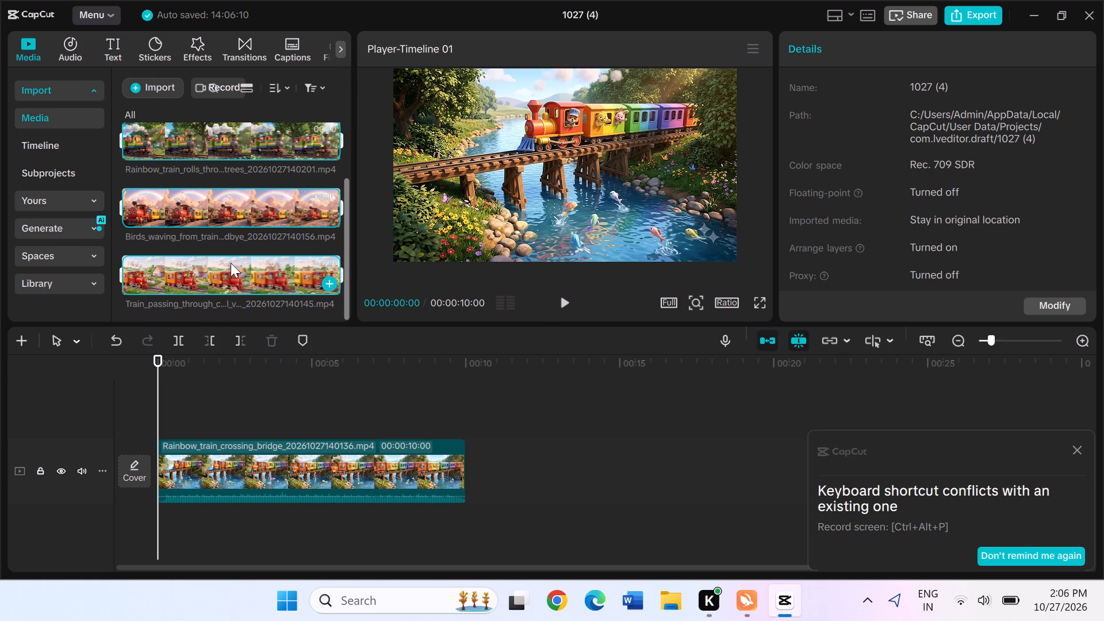
left_click(231, 263)
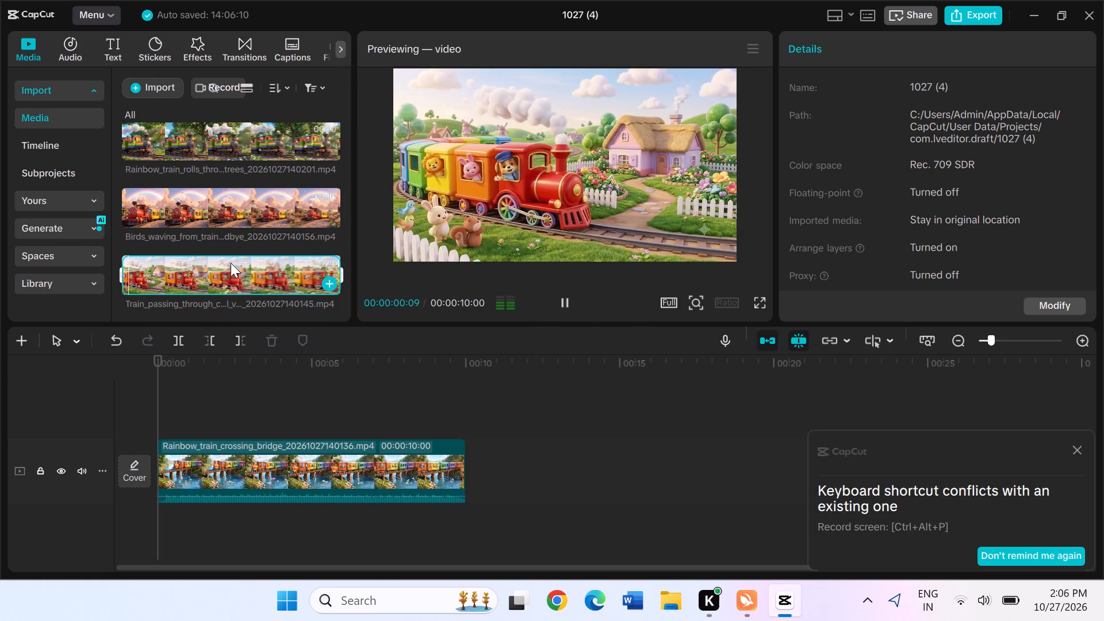
left_click(260, 195)
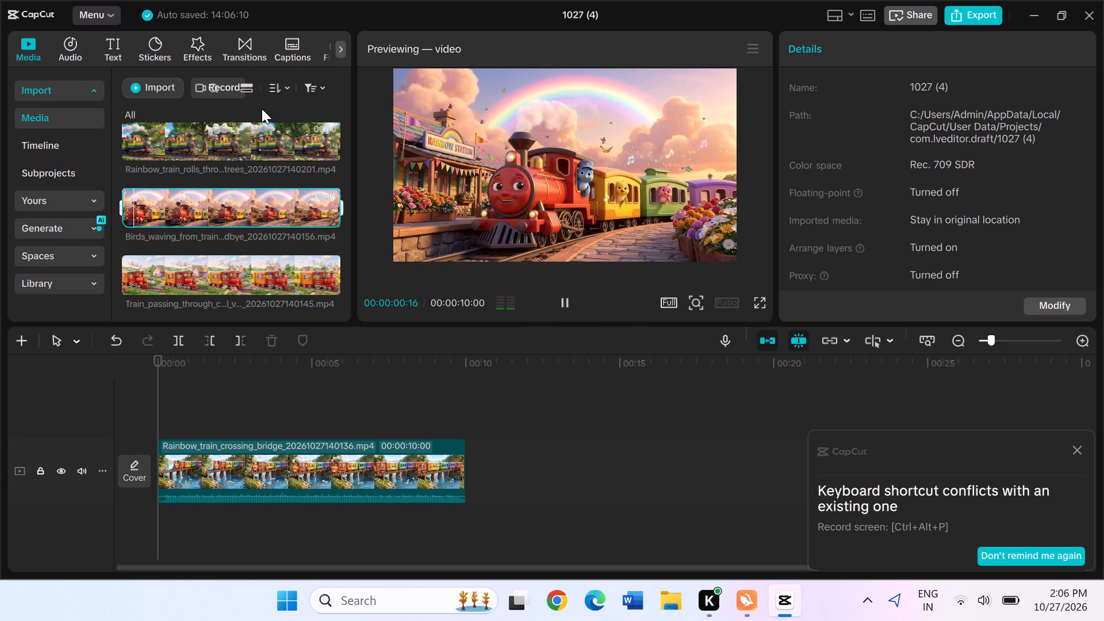
left_click(258, 121)
left_click(263, 129)
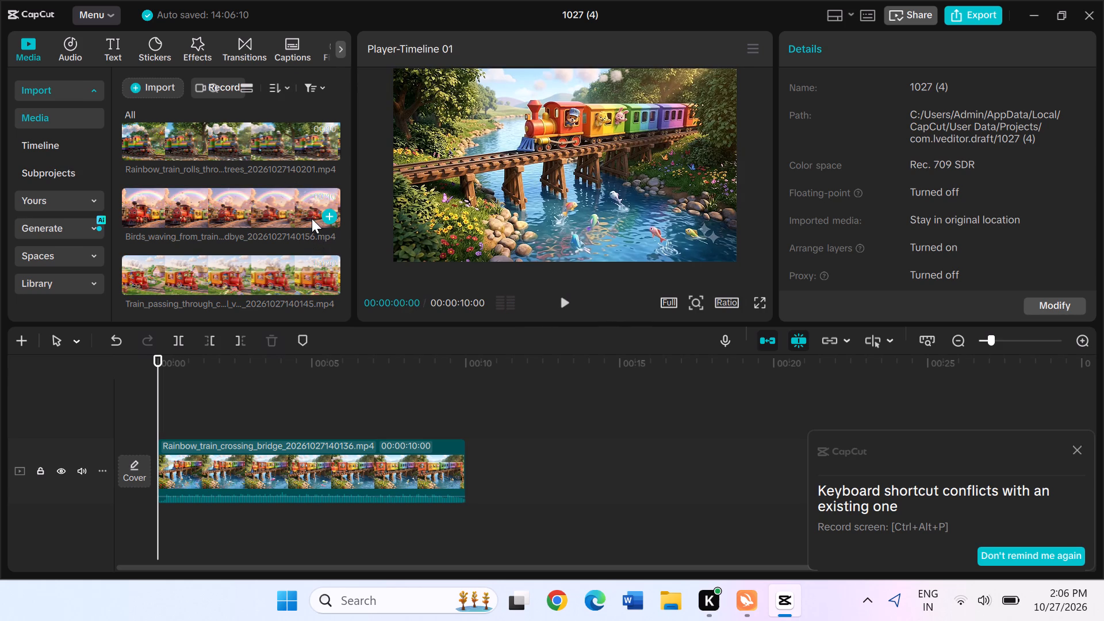
left_click(299, 202)
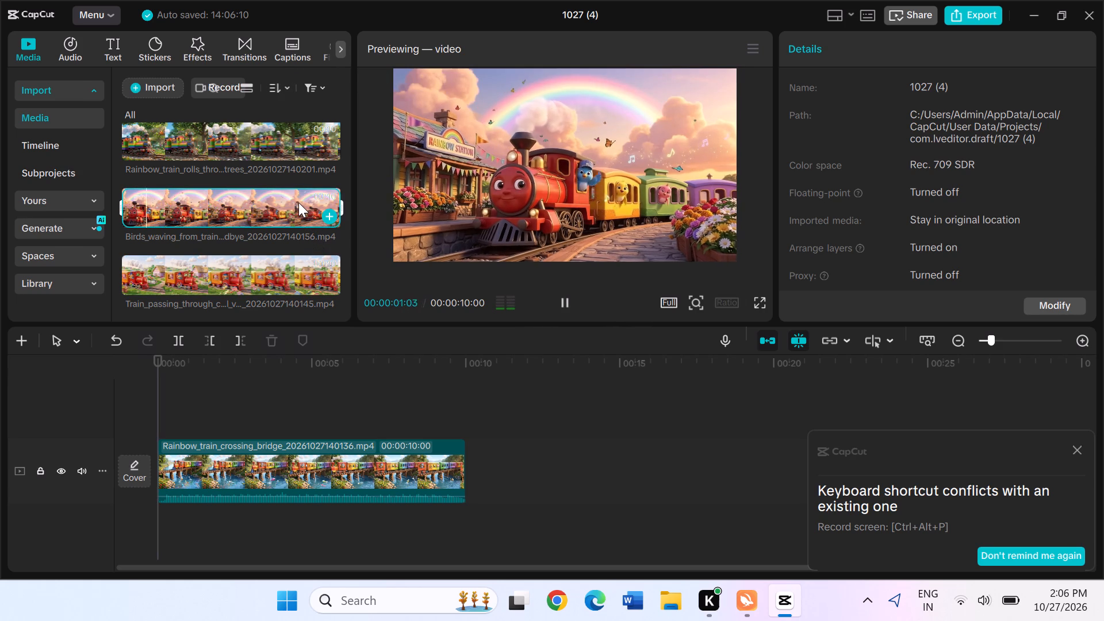
left_click(293, 268)
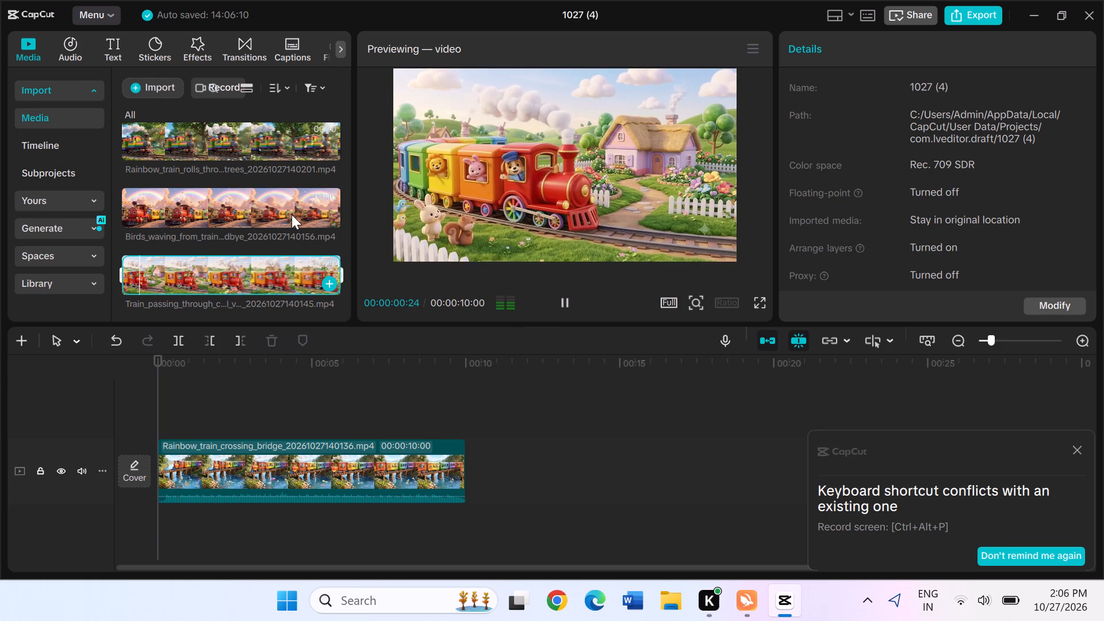
Place the Birds_waving_from_train_goodbye clip on the main track directly after the bridge-crossing clip.
left_click(292, 214)
left_click_drag(292, 214, 461, 438)
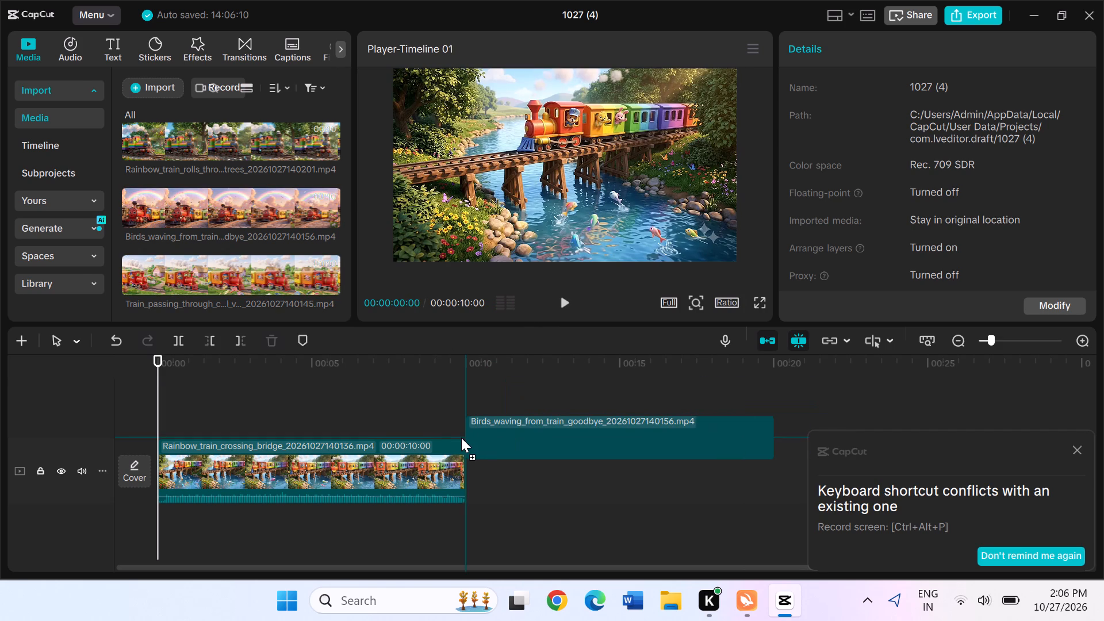
left_click_drag(461, 438, 462, 442)
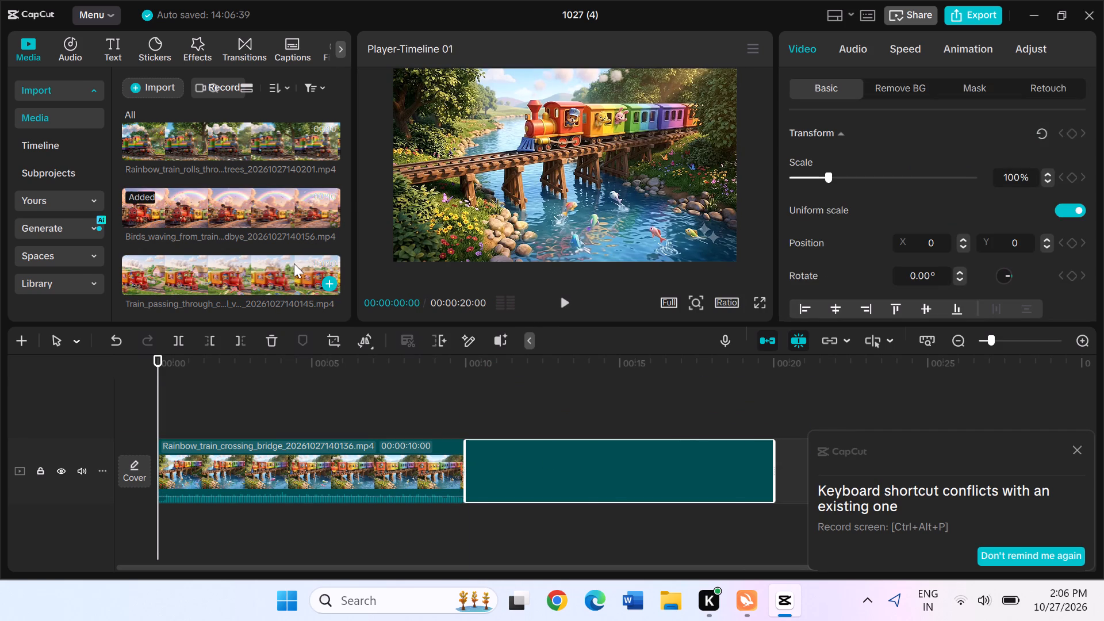
Append the Train_passing_through_cheerful clip after the birds-waving clip on the main track and dismiss the shortcut-conflict notice.
scroll(576, 435, "left", 2)
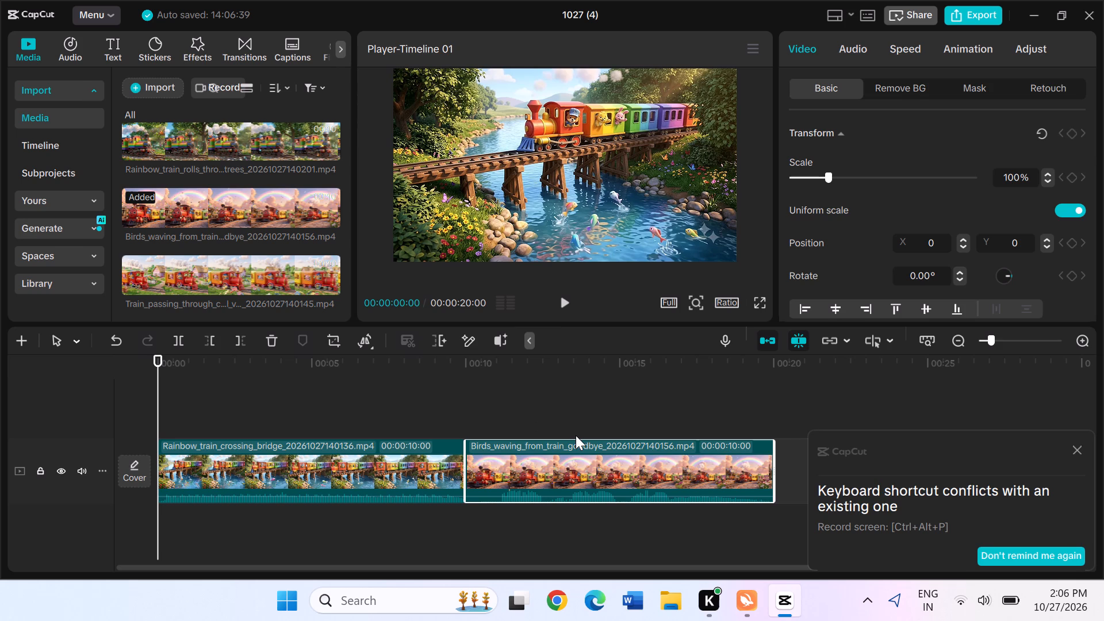
left_click(286, 186)
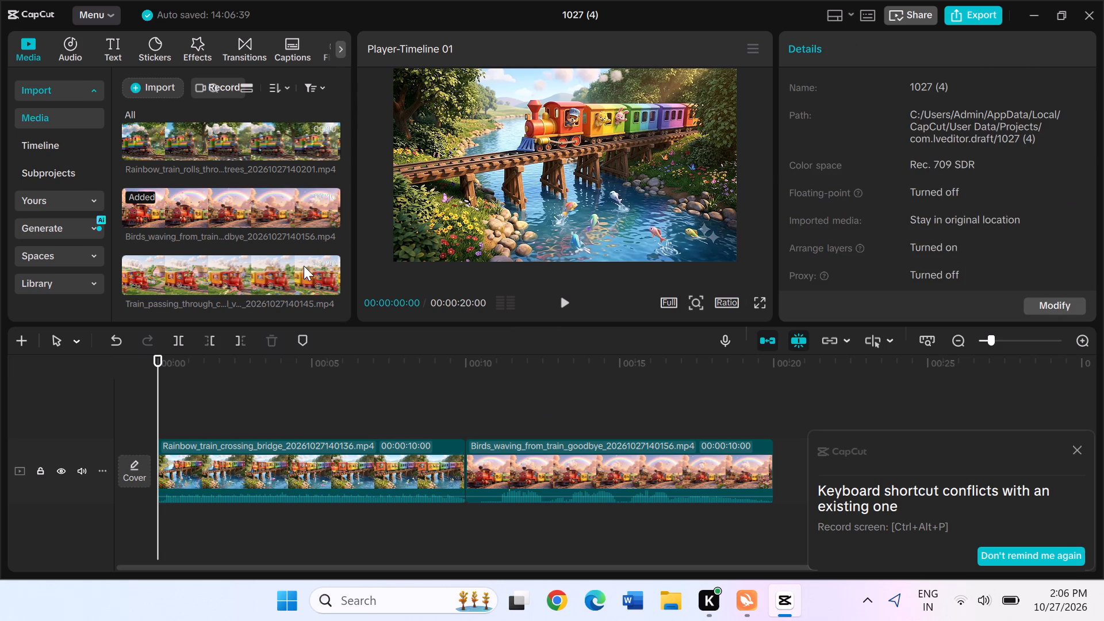
left_click(304, 266)
left_click_drag(304, 266, 799, 461)
left_click_drag(799, 461, 799, 461)
left_click(1079, 449)
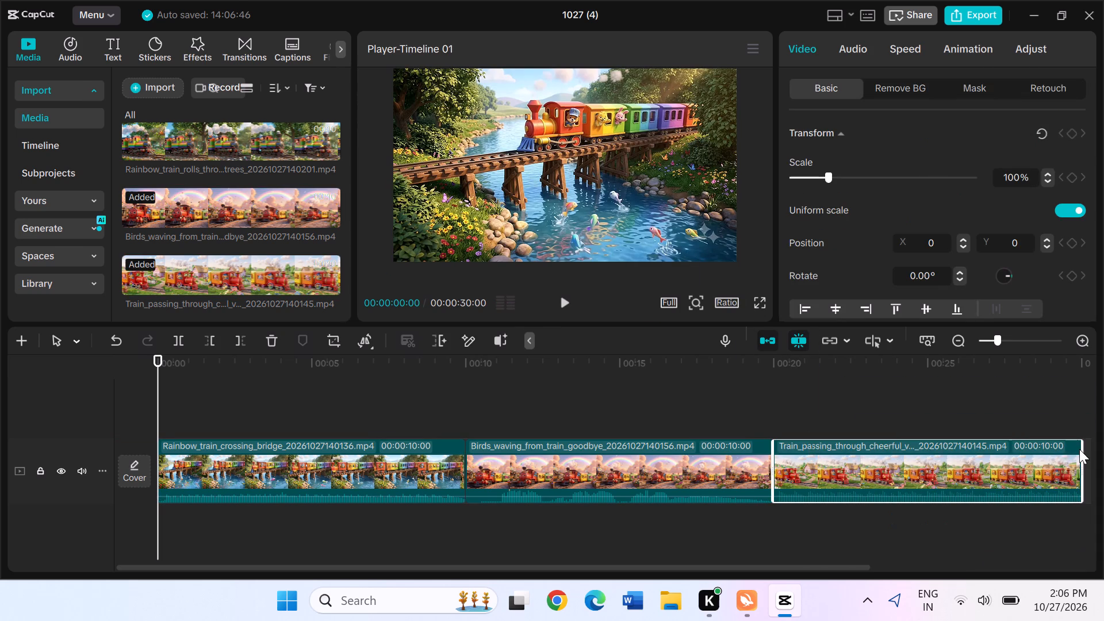
Import the Rainbow_train_rolls_through_trees video from Downloads again and append it at the end of the main track.
scroll(835, 482, "left", 3)
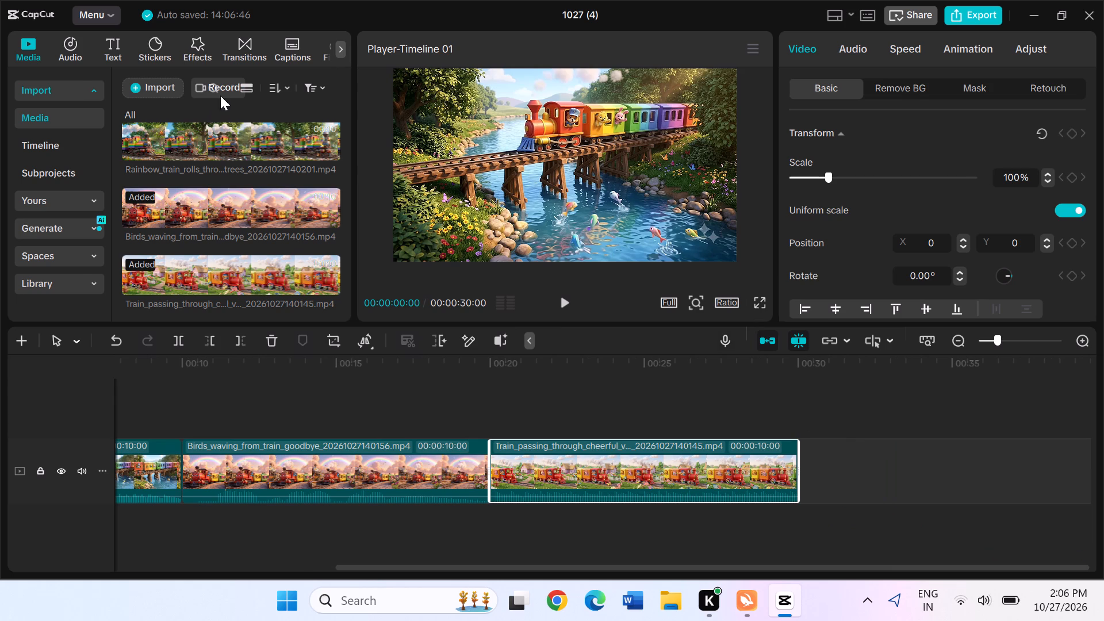
left_click(161, 87)
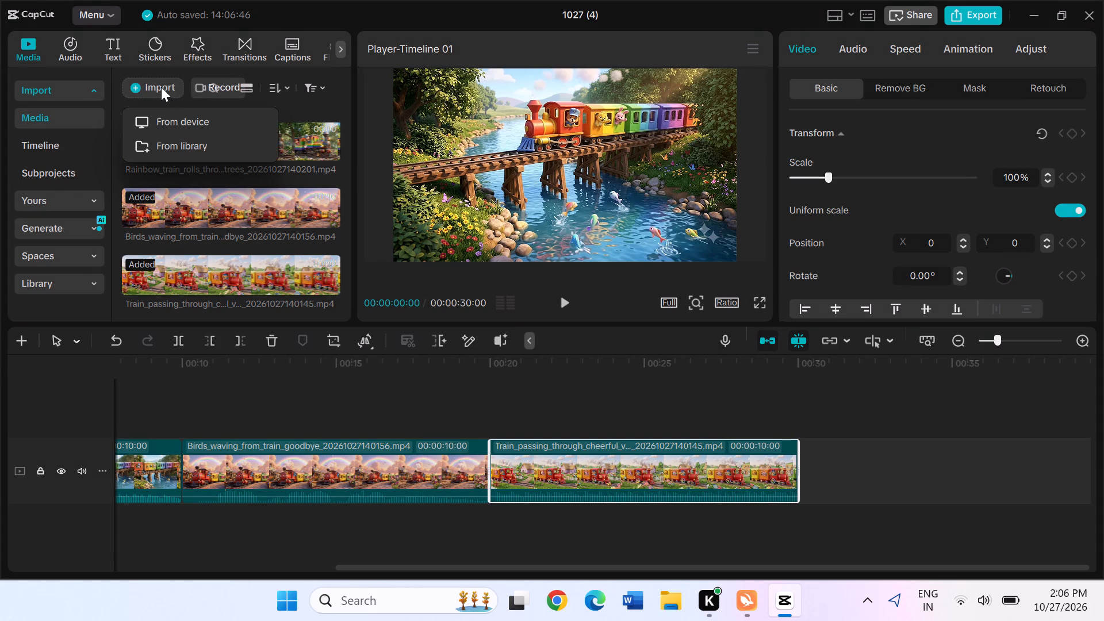
left_click(175, 113)
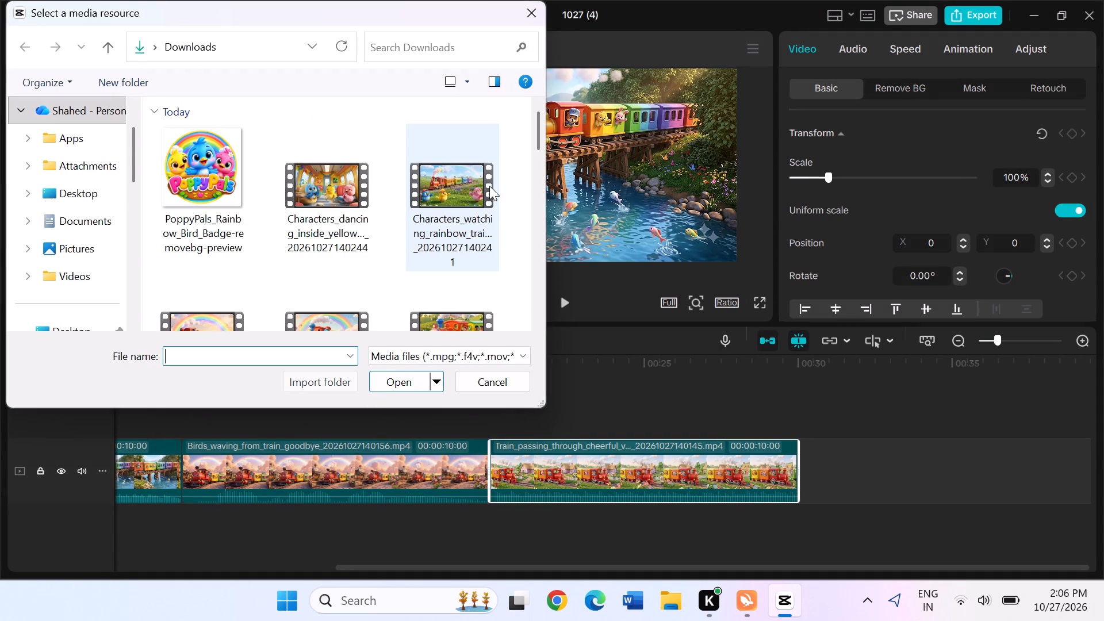
scroll(476, 208, "down", 1)
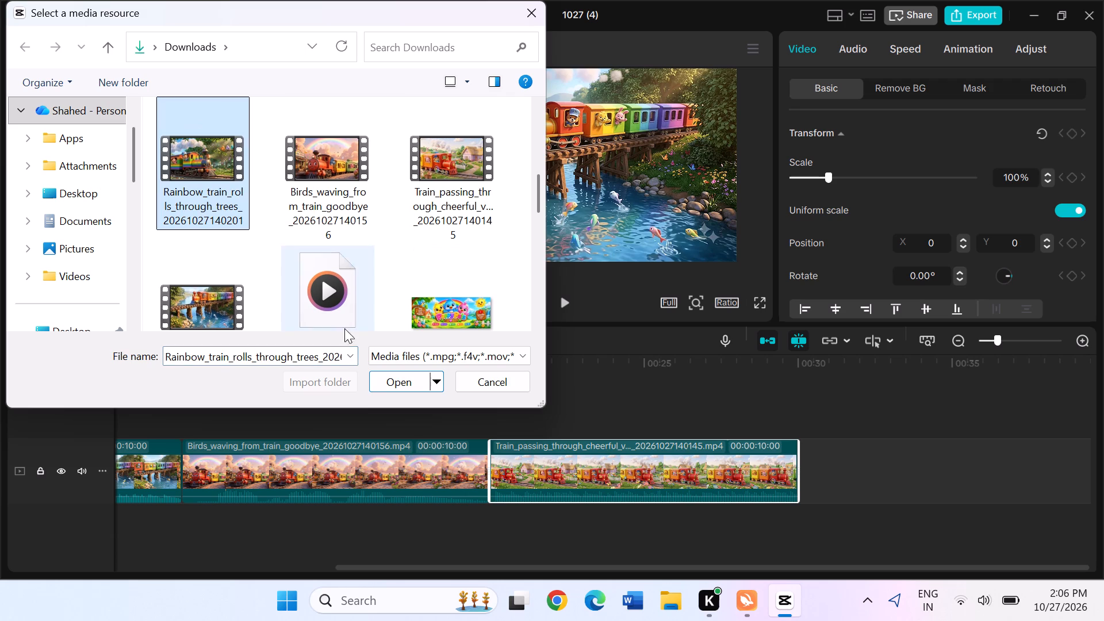
left_click(393, 377)
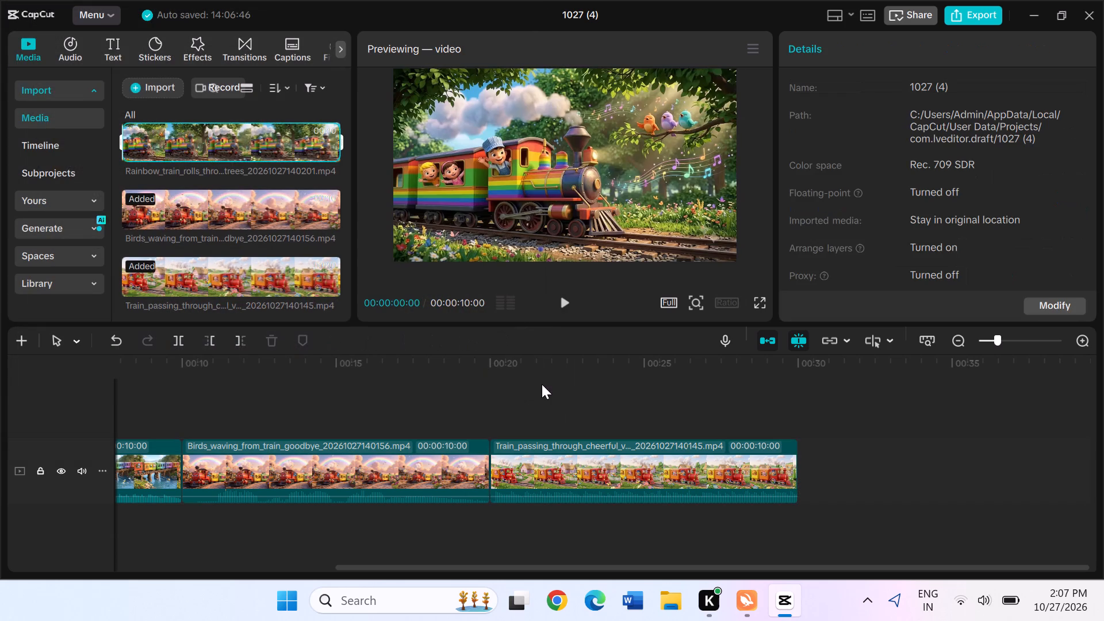
left_click_drag(278, 146, 843, 477)
Move the Train_passing_through_cheerful clip between the bridge-crossing and birds-waving clips on the main track.
left_click_drag(706, 461, 297, 472)
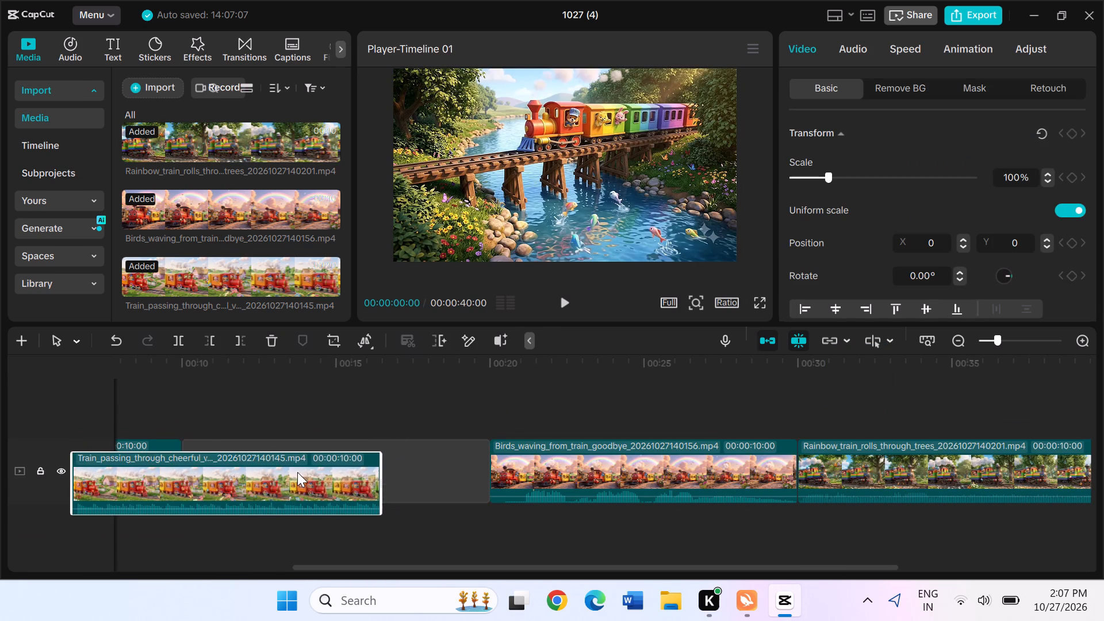
left_click_drag(297, 472, 300, 472)
Import the Rainbow_train_traveling_flower video from Downloads and append it after the train-rolls-through-trees clip on the main track.
scroll(808, 438, "left", 3)
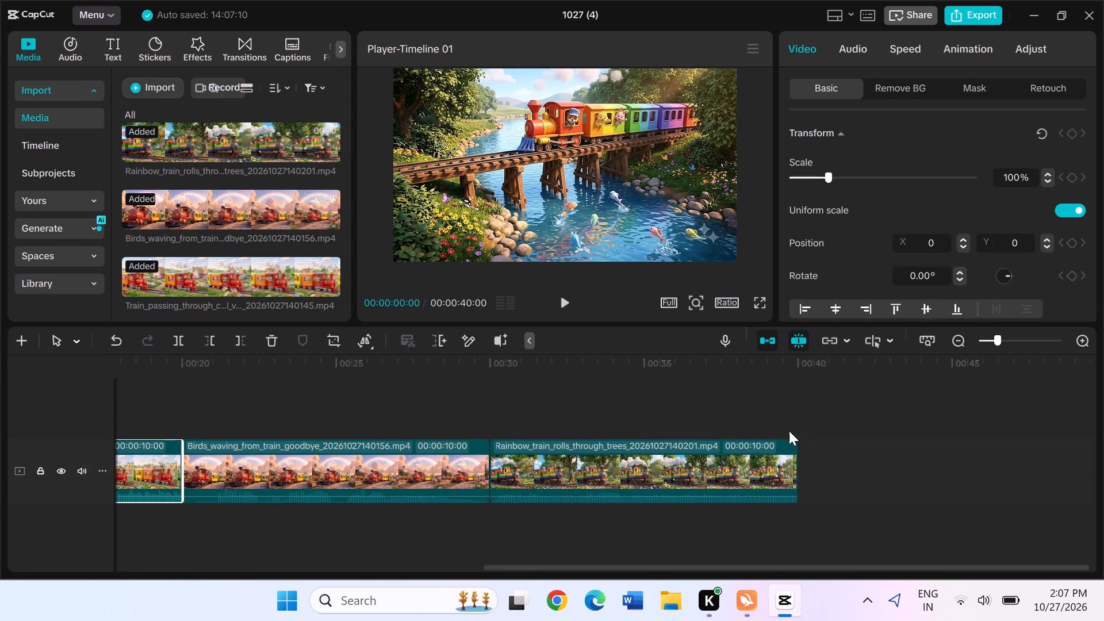
left_click_drag(787, 430, 793, 423)
left_click(801, 415)
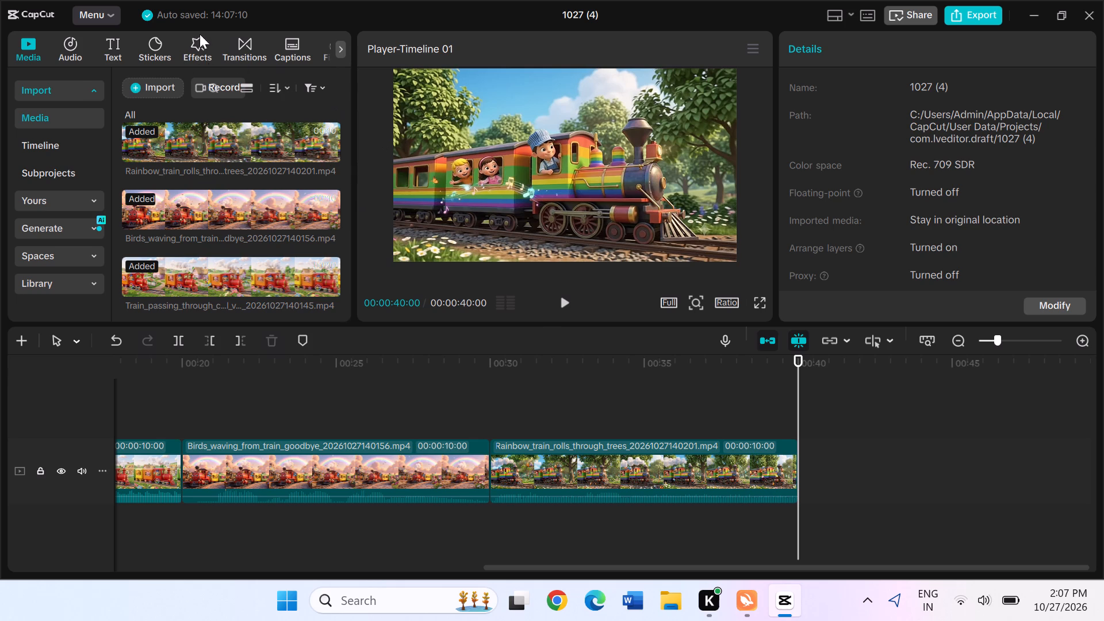
left_click(161, 82)
left_click(228, 114)
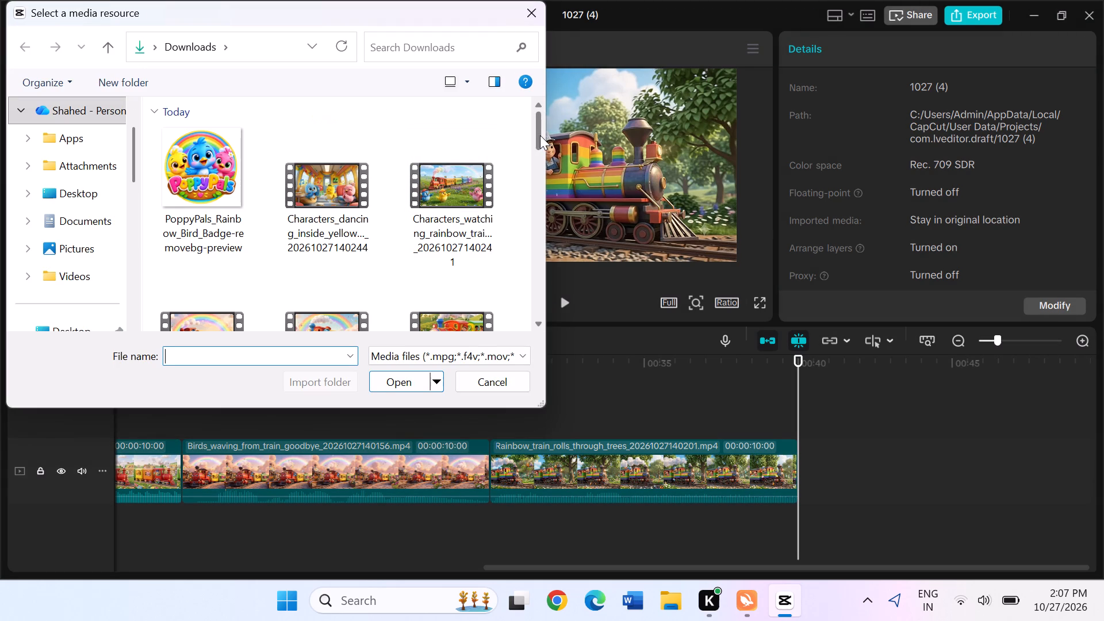
left_click_drag(539, 135, 550, 177)
left_click(550, 177)
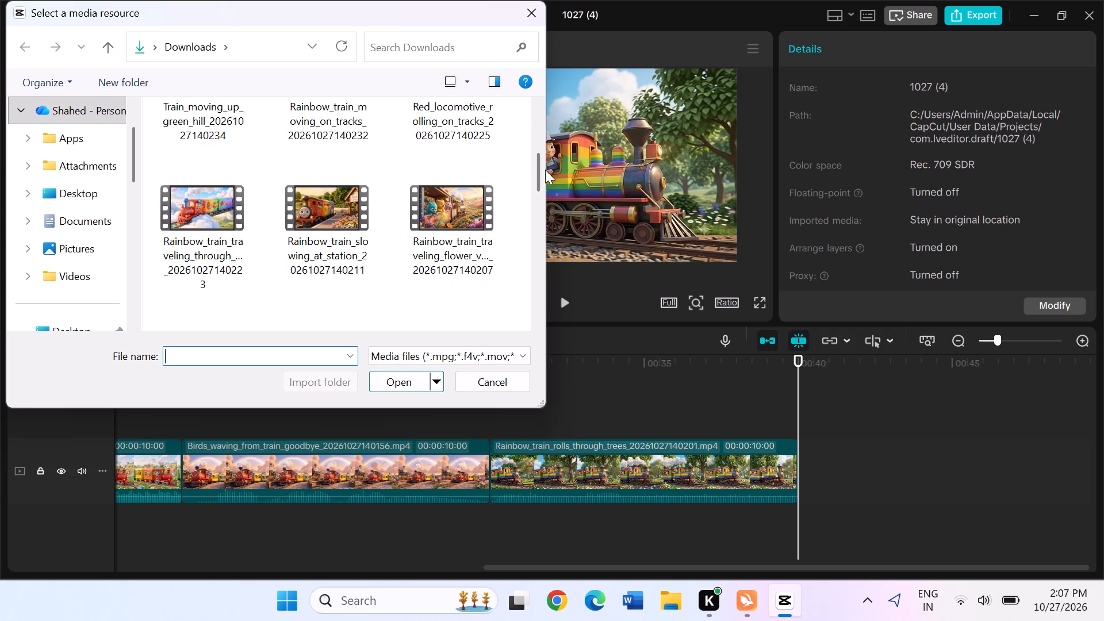
left_click_drag(538, 172, 542, 194)
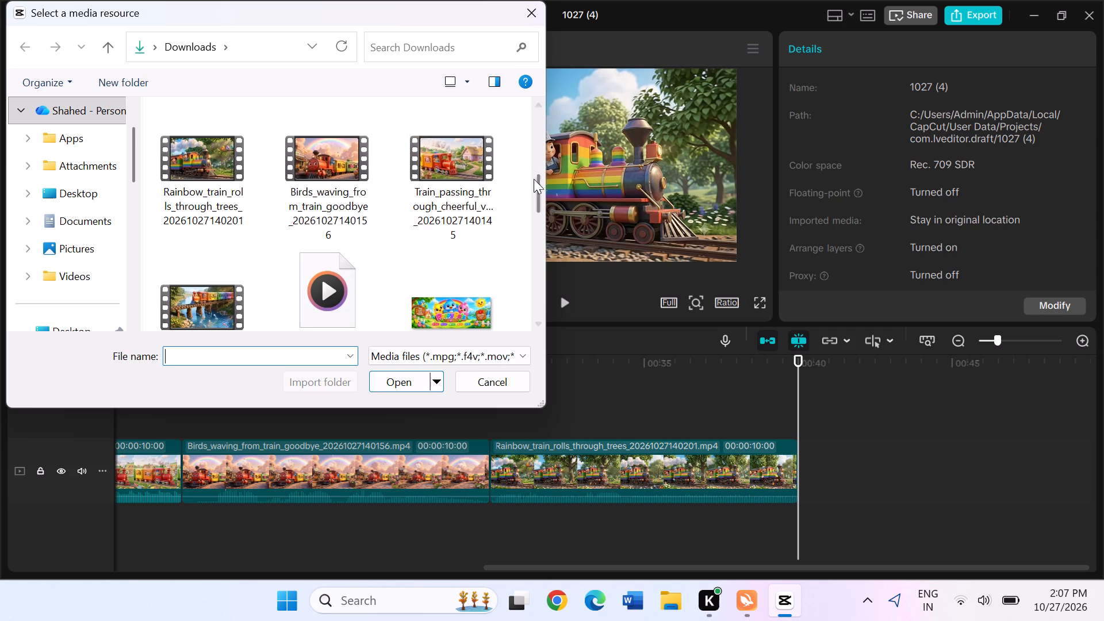
left_click_drag(539, 179, 535, 156)
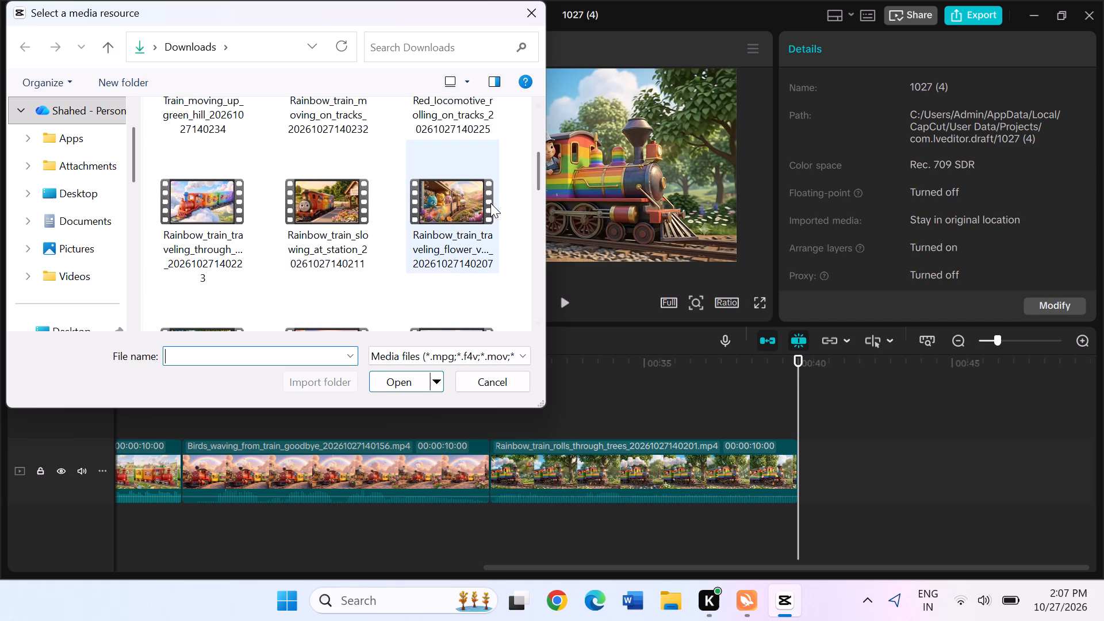
left_click(431, 219)
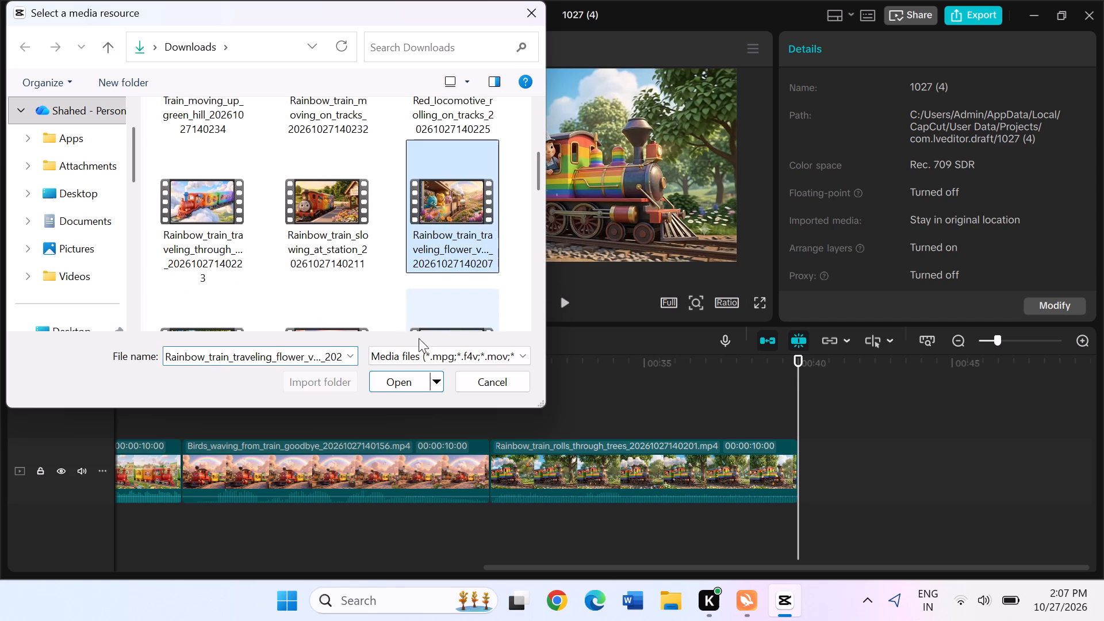
left_click(402, 382)
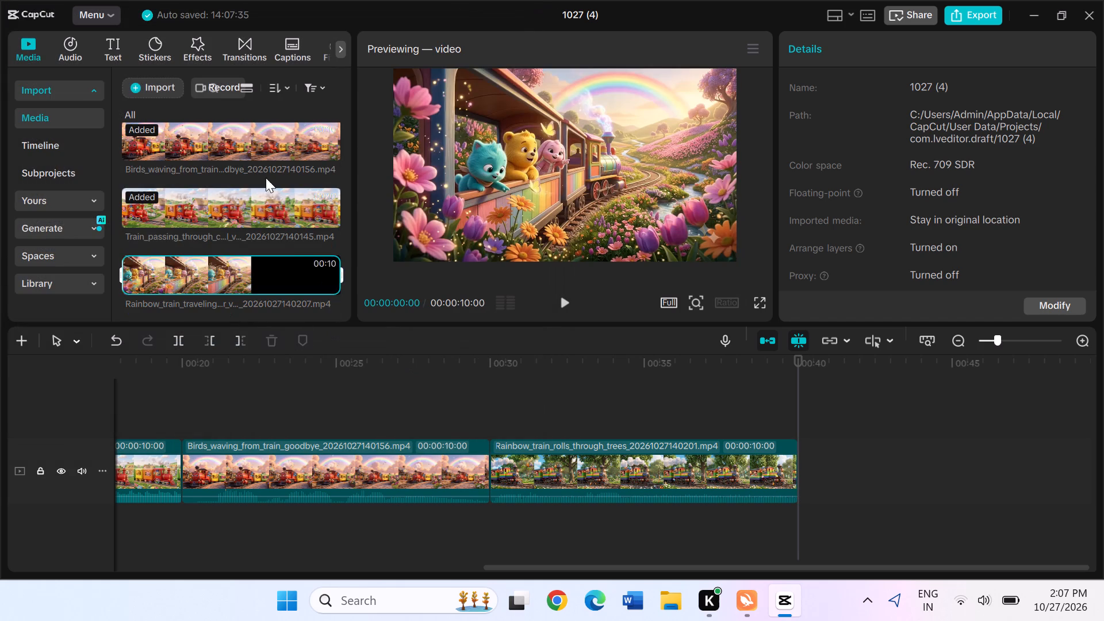
left_click_drag(252, 266, 788, 461)
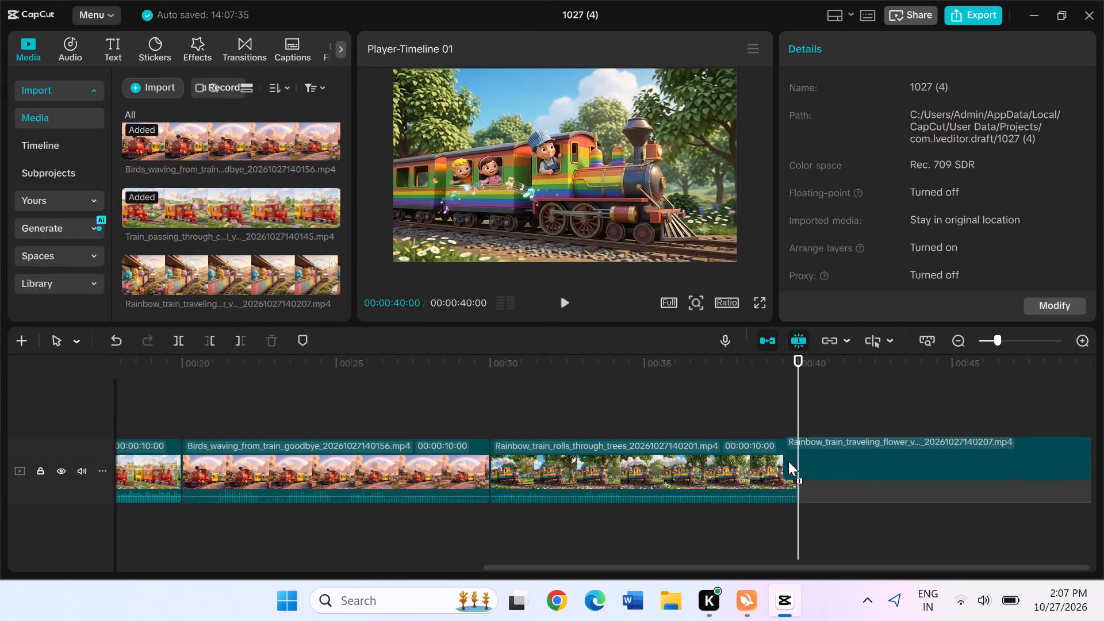
left_click_drag(788, 461, 789, 461)
Import the Rainbow_train_slowing_at_station video from Downloads.
left_click(168, 81)
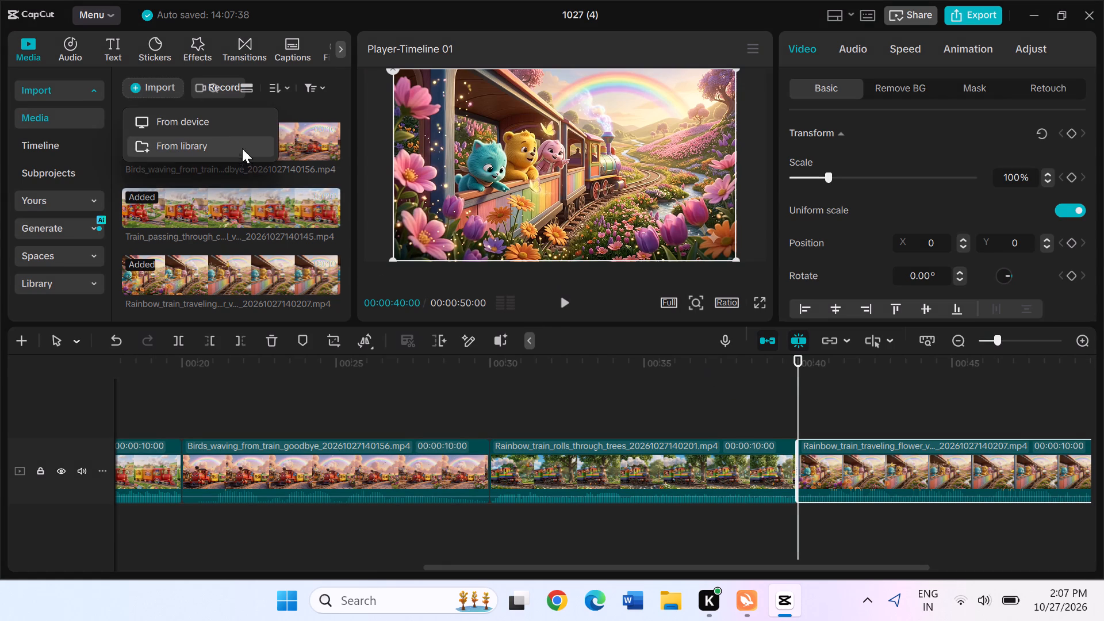
left_click(244, 127)
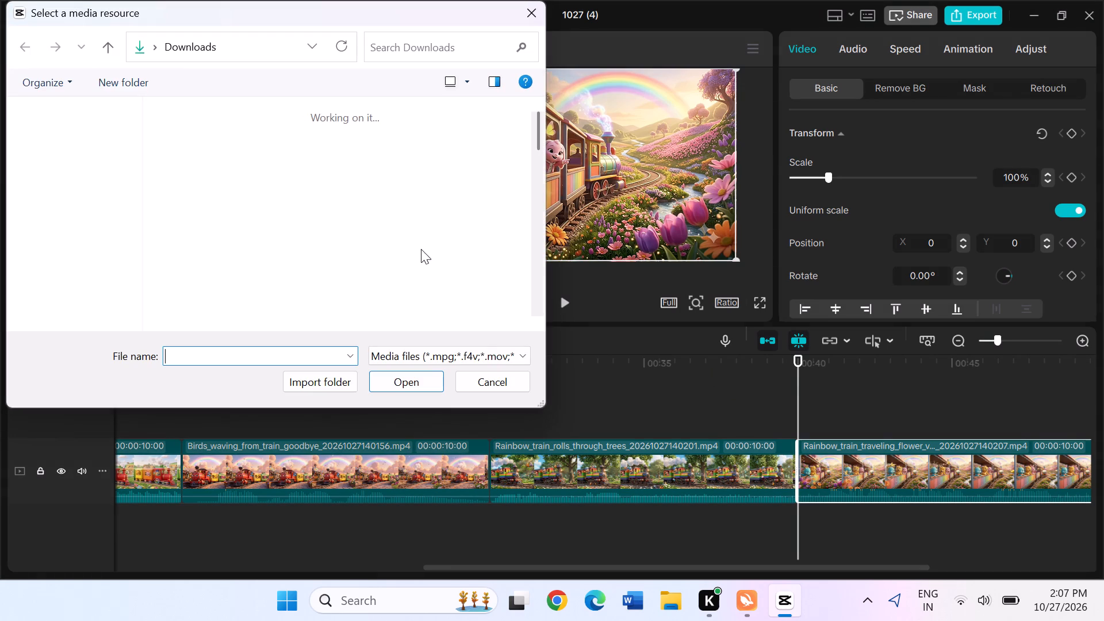
left_click_drag(539, 133, 547, 168)
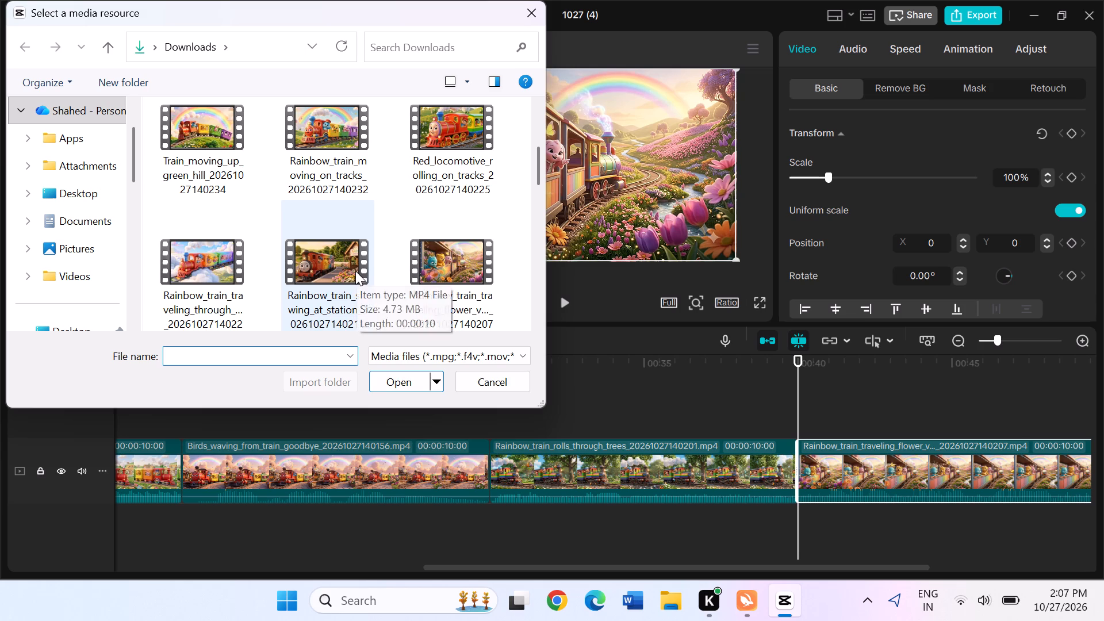
left_click(355, 271)
left_click(389, 387)
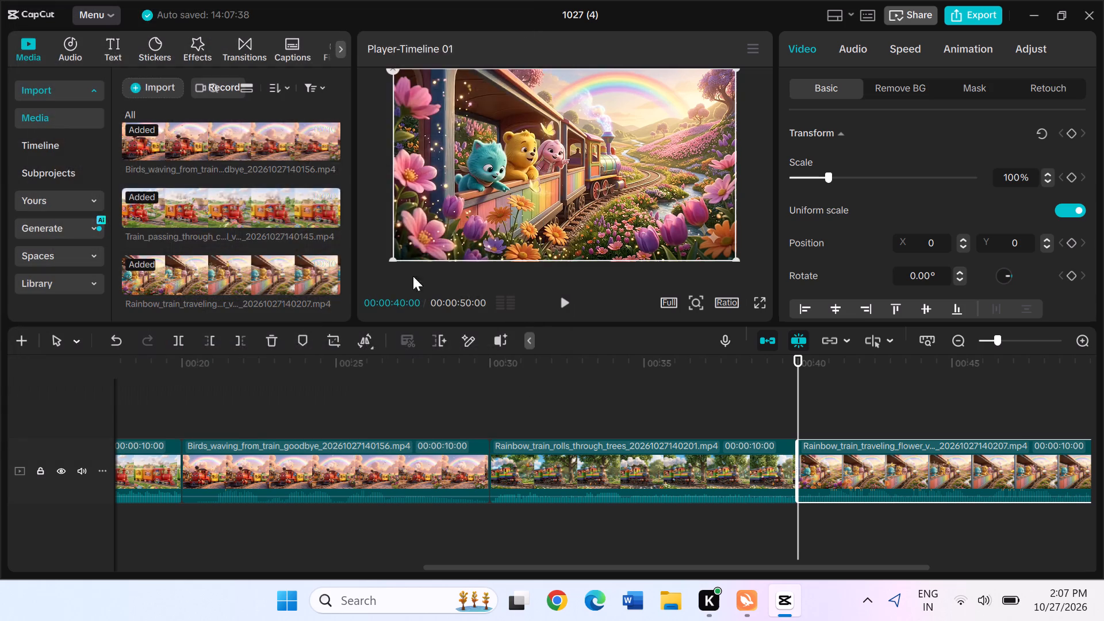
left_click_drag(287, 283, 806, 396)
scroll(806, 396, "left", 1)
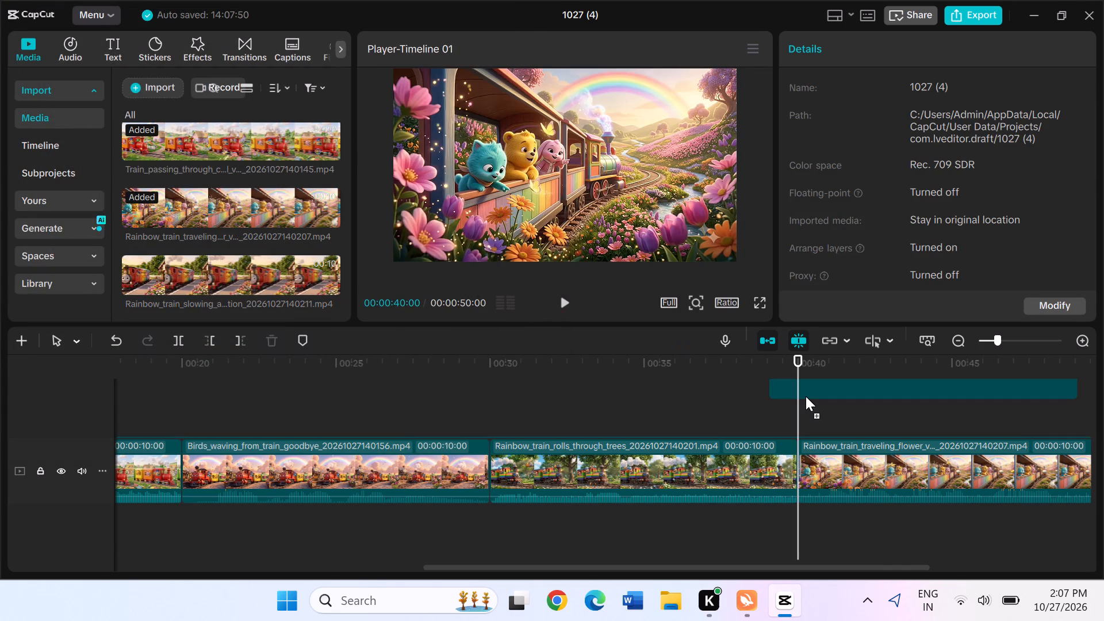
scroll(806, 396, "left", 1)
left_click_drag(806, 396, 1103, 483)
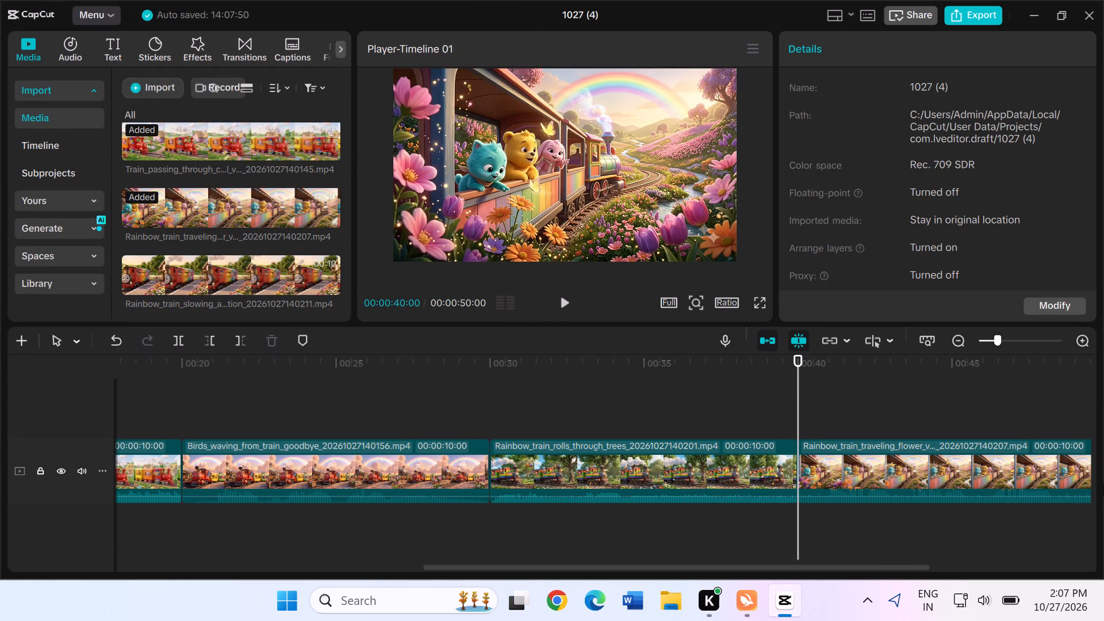
Append the Rainbow_train_slowing_at_station clip directly after the flower clip on the main track, with the playhead at the flower clip's end.
scroll(1092, 484, "left", 1)
scroll(964, 463, "left", 1)
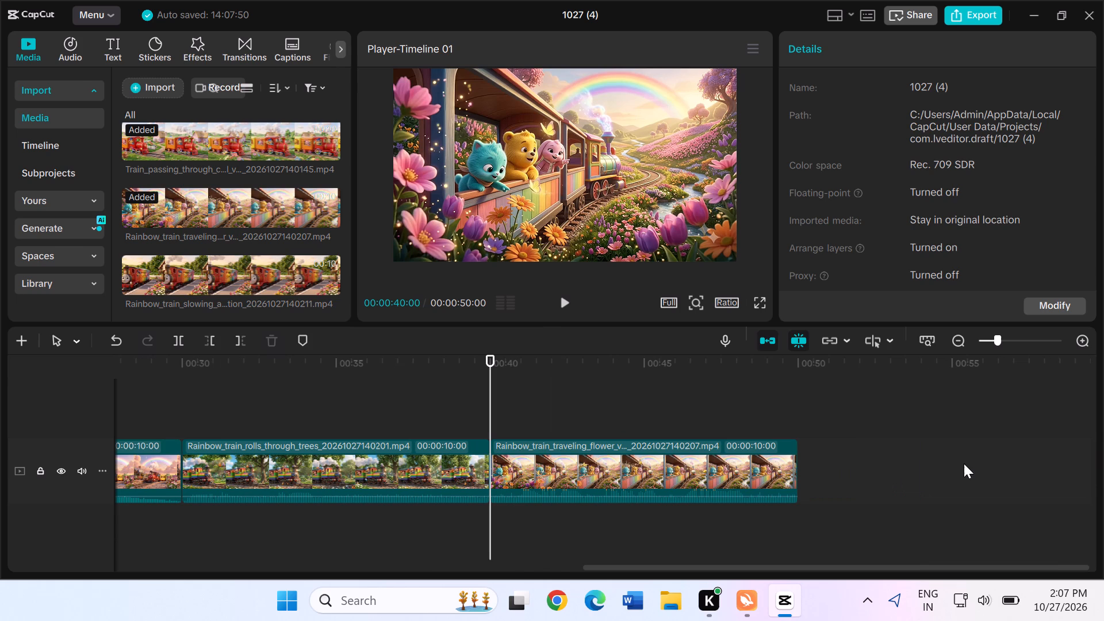
scroll(964, 463, "left", 1)
left_click_drag(490, 359, 846, 370)
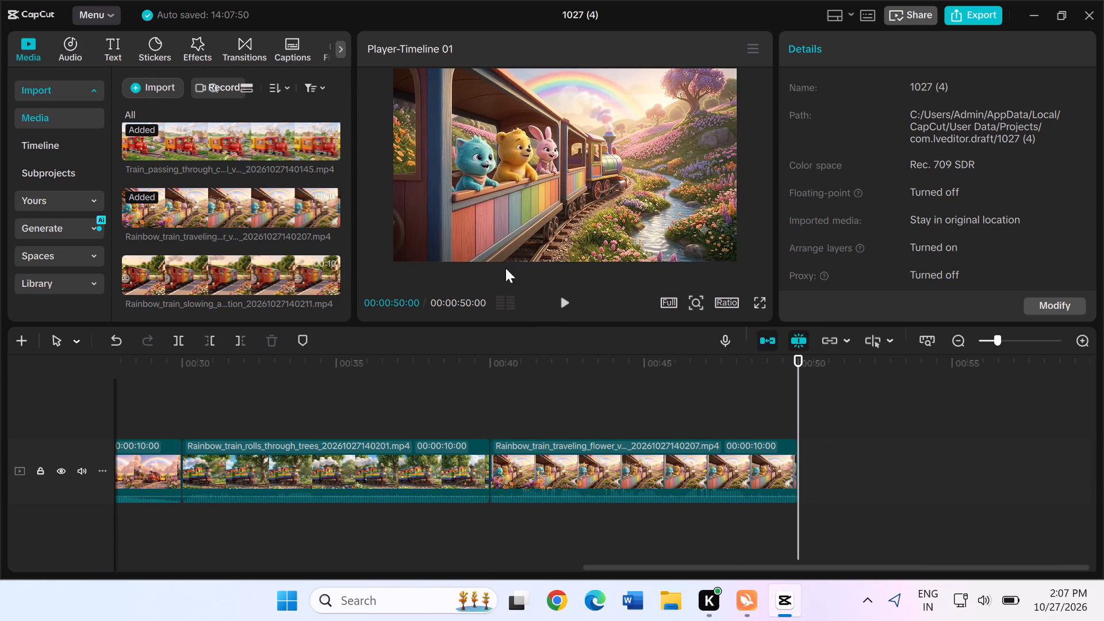
left_click_drag(287, 285, 834, 470)
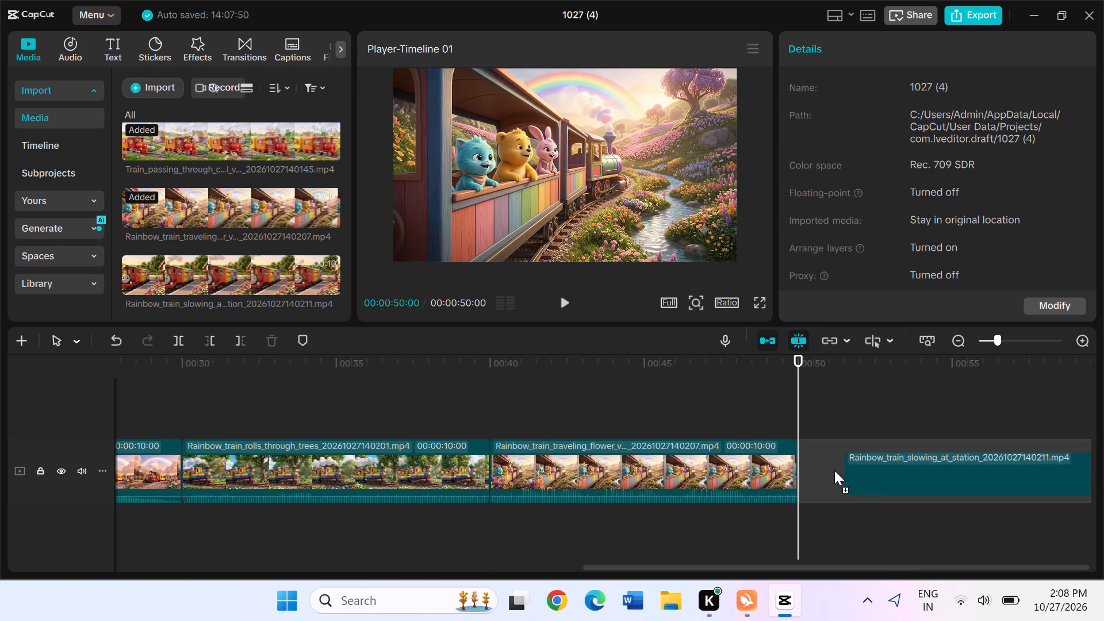
left_click_drag(834, 470, 792, 463)
scroll(792, 463, "left", 10)
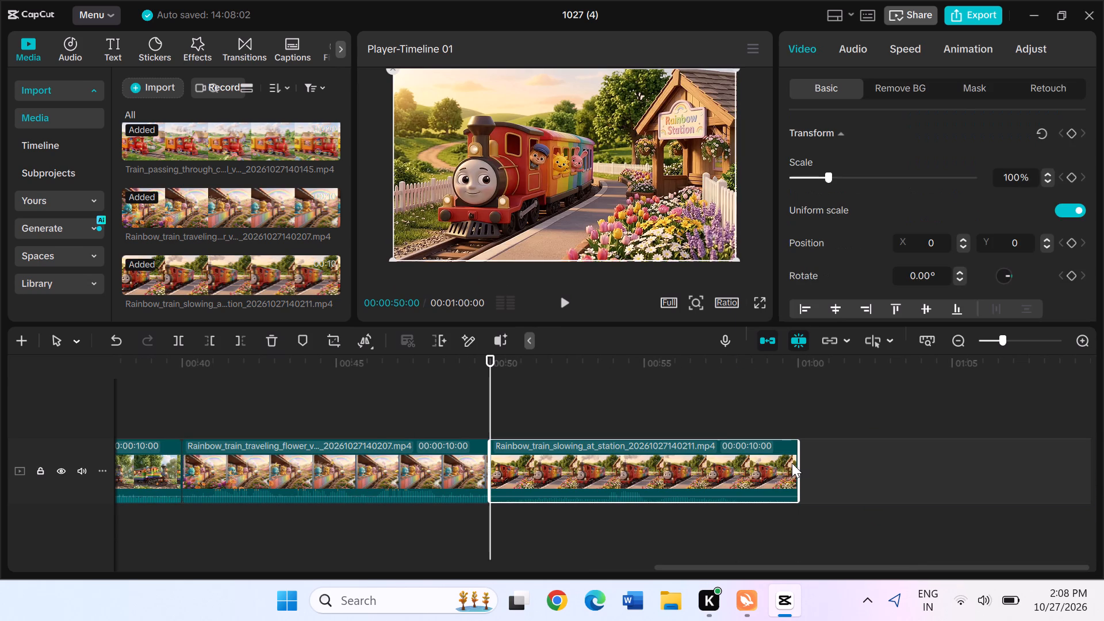
left_click(798, 428)
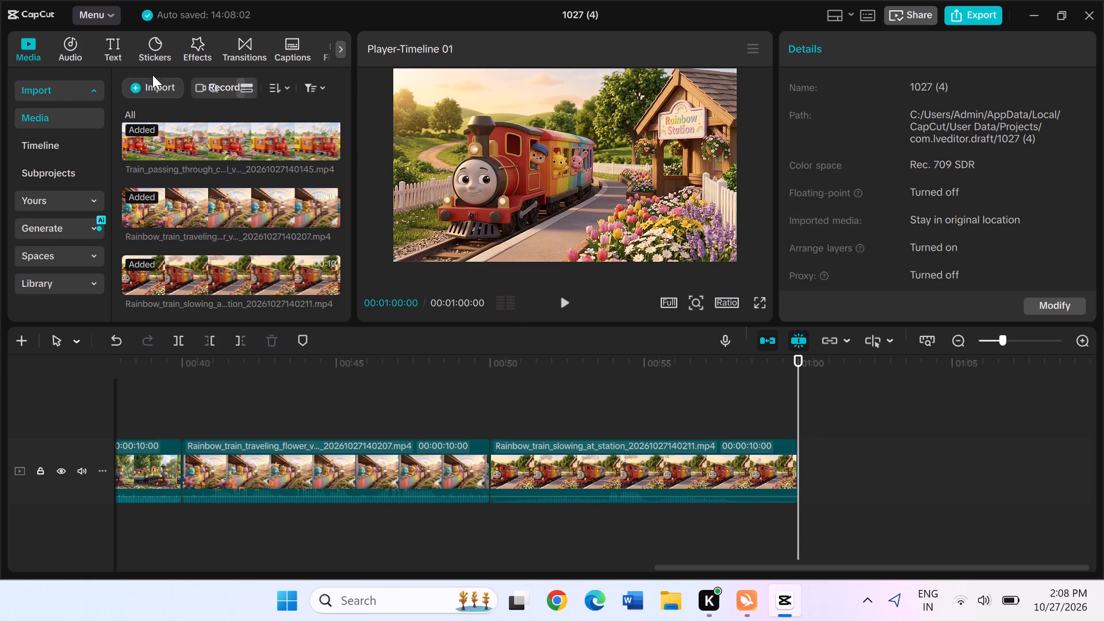
left_click(157, 85)
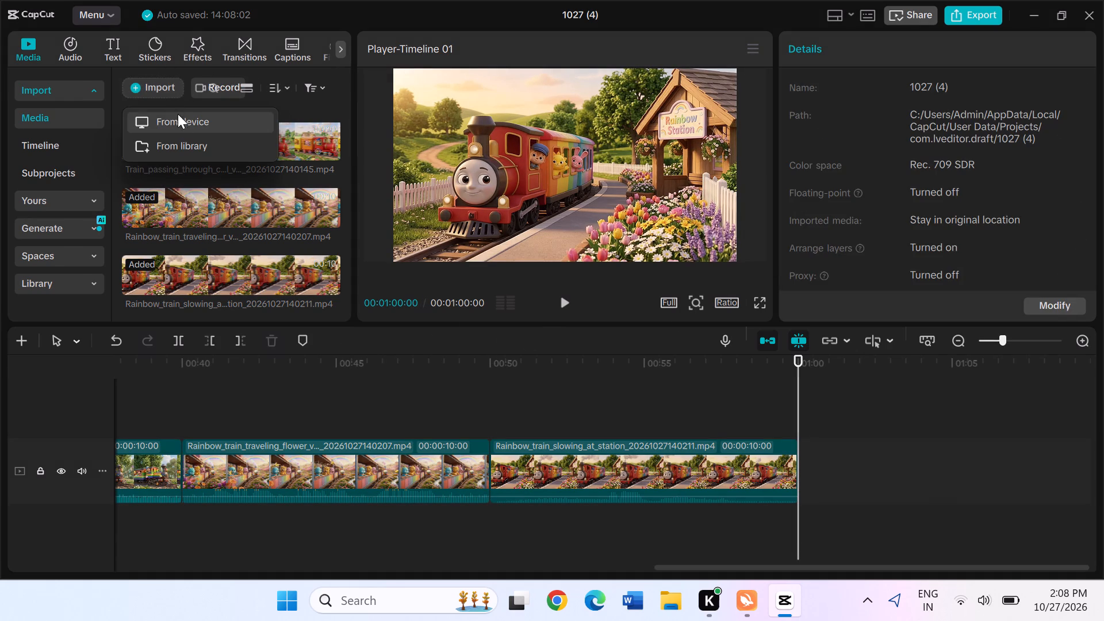
left_click(182, 120)
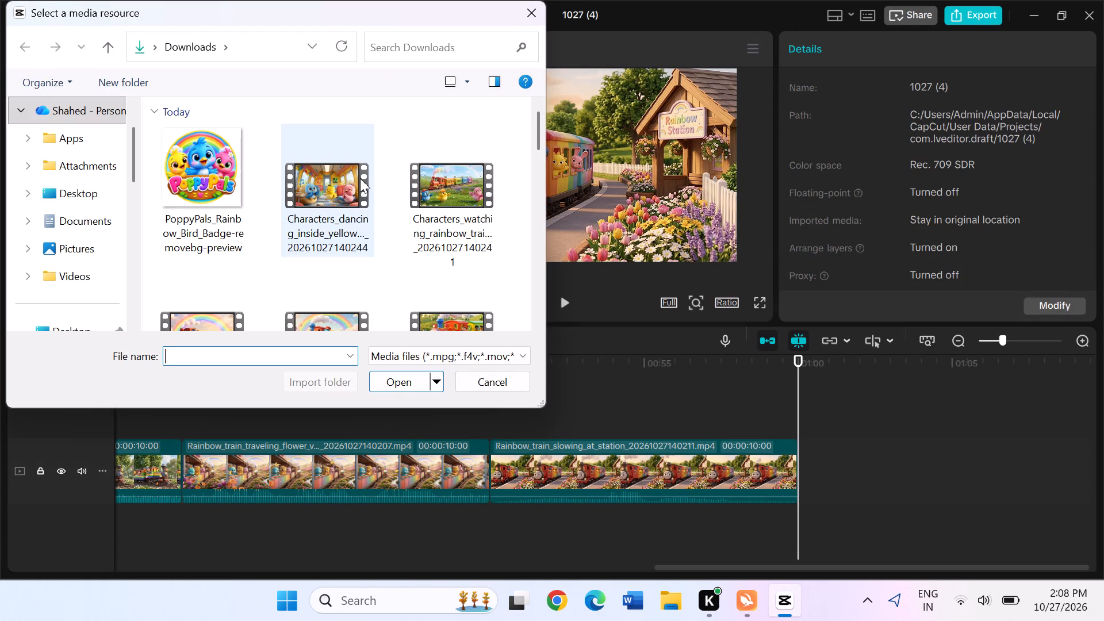
scroll(360, 178, "down", 1)
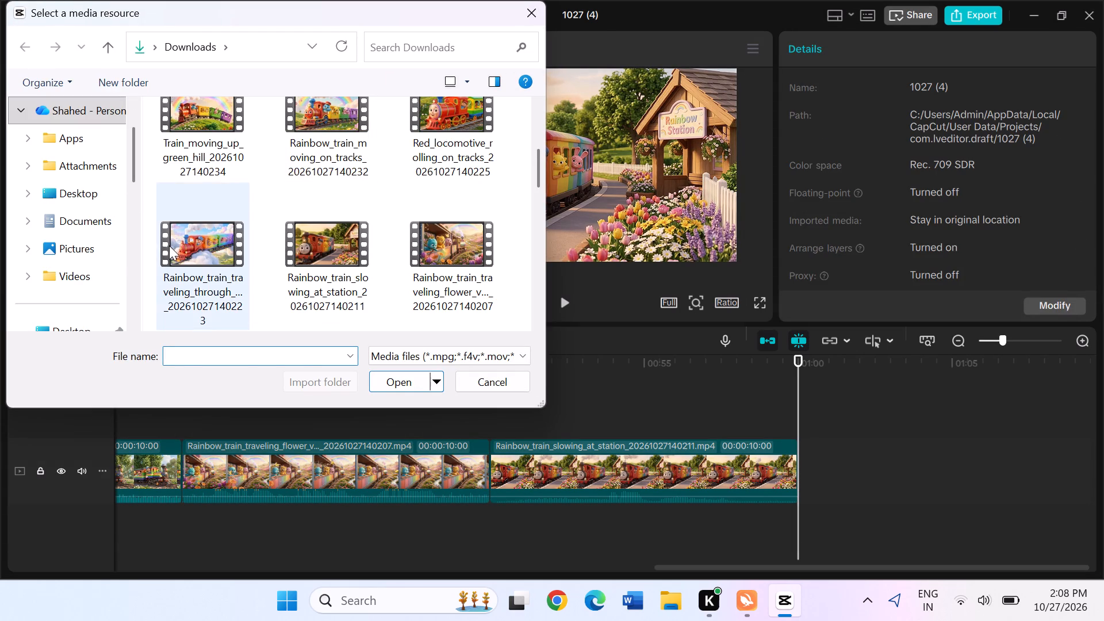
left_click(175, 255)
left_click(408, 386)
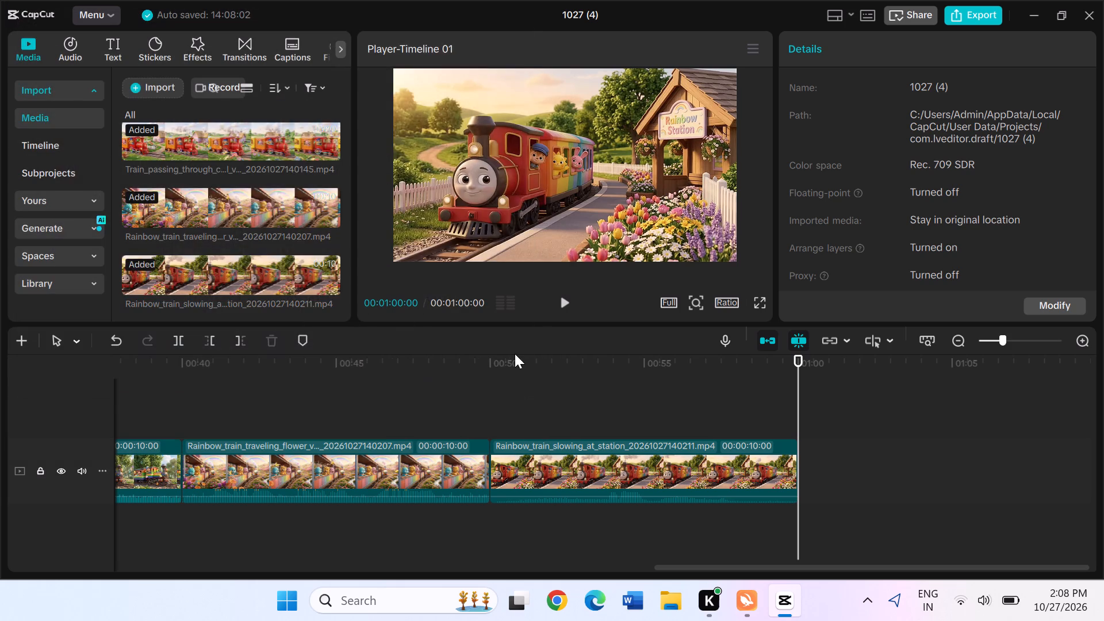
left_click_drag(265, 267, 788, 475)
With the playhead at the Rainbow_train_traveling_through clip's end, import Red_locomotive_rolling_on_tracks from Downloads and append it on the main track.
scroll(799, 477, "left", 2)
left_click(806, 422)
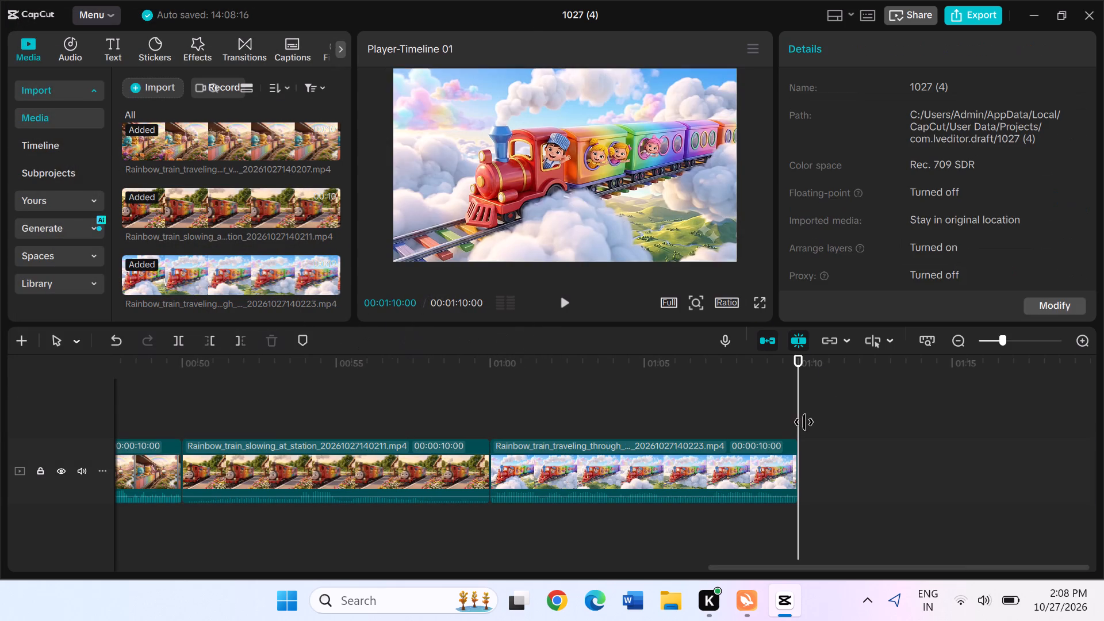
scroll(386, 280, "down", 1)
left_click(147, 82)
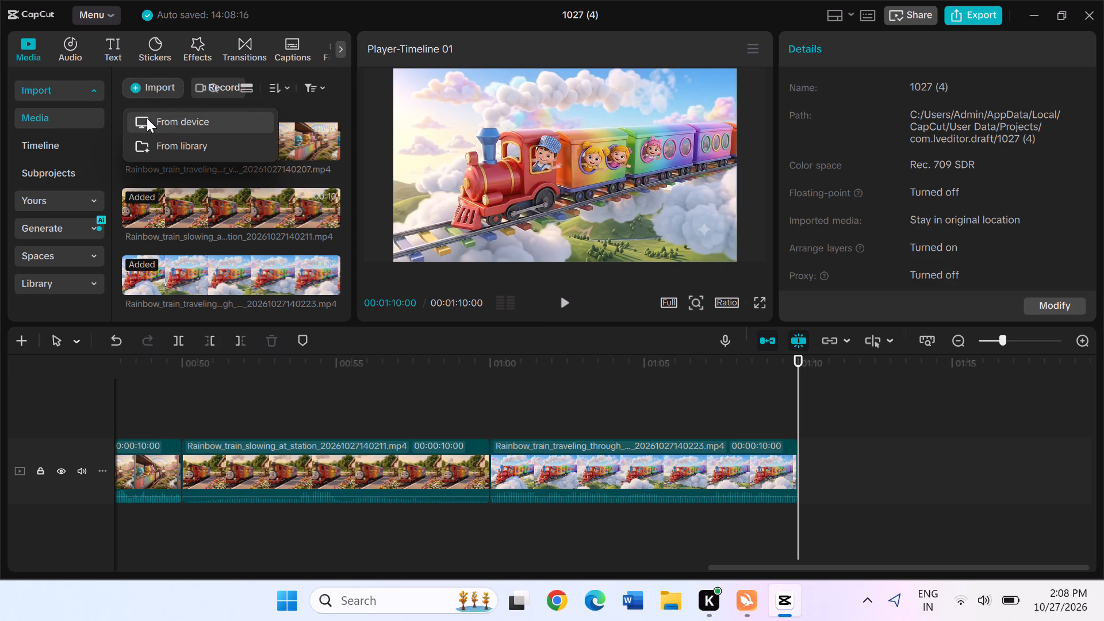
left_click(147, 118)
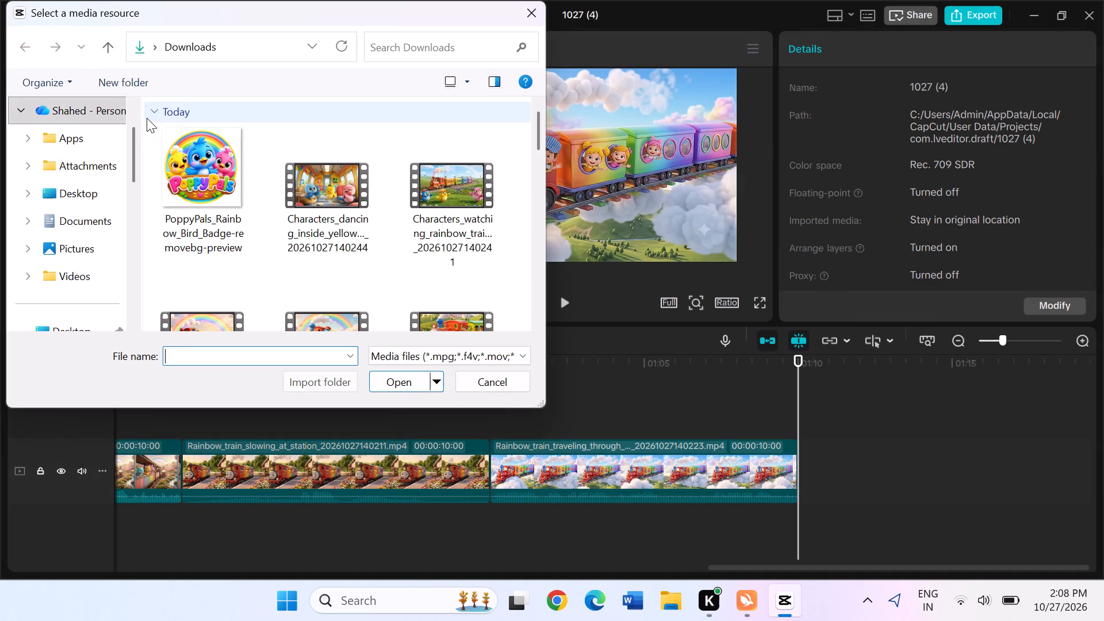
scroll(450, 325, "down", 1)
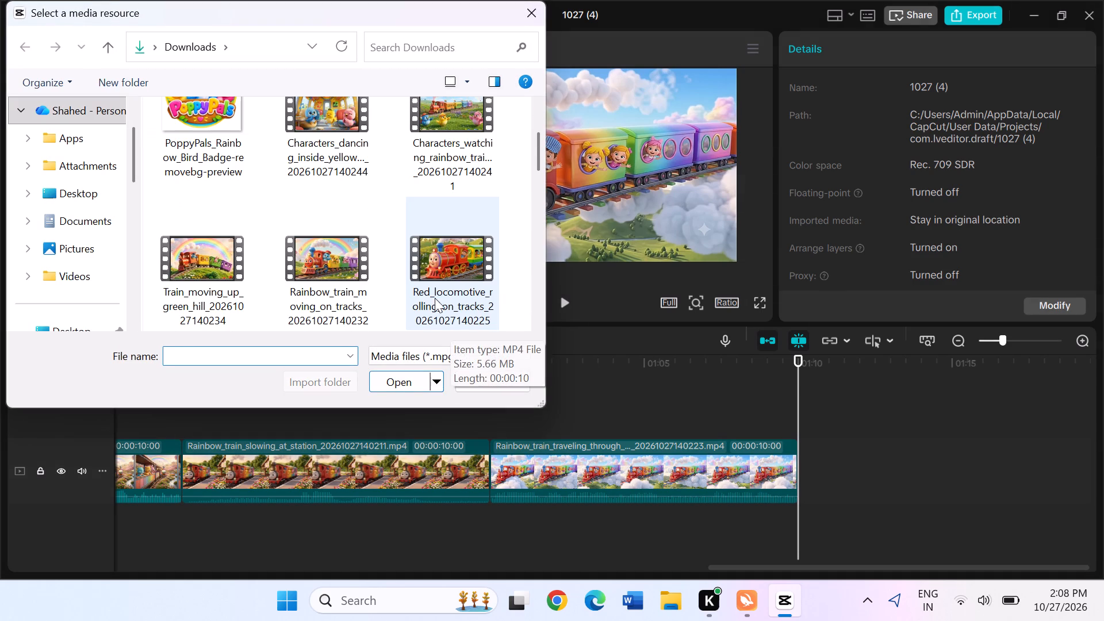
scroll(421, 286, "down", 1)
scroll(421, 286, "up", 2)
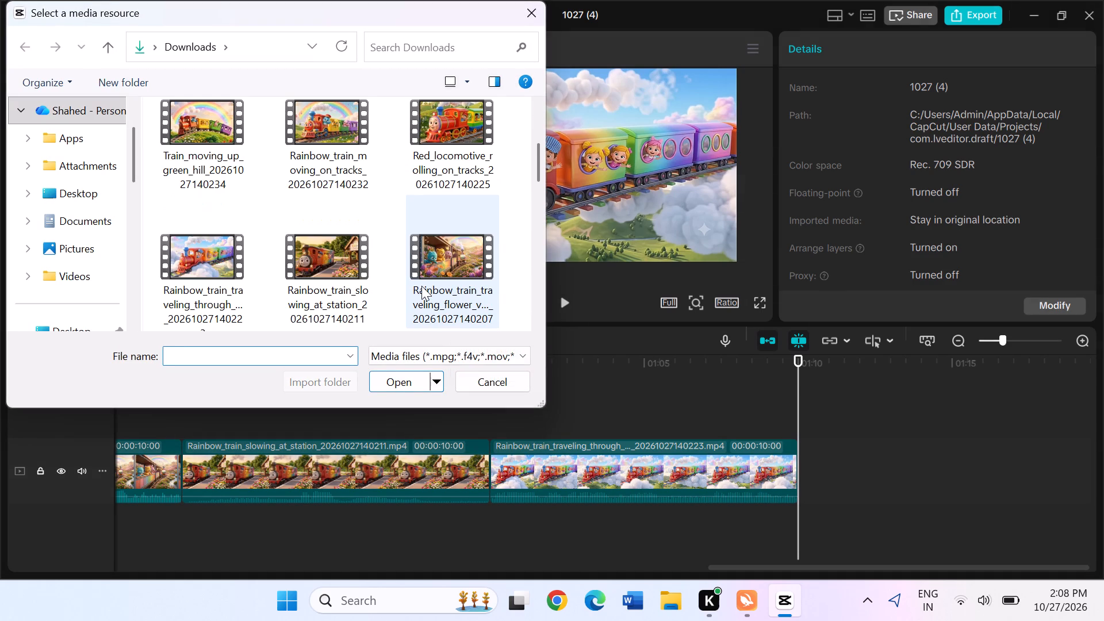
scroll(421, 286, "up", 1)
left_click(446, 164)
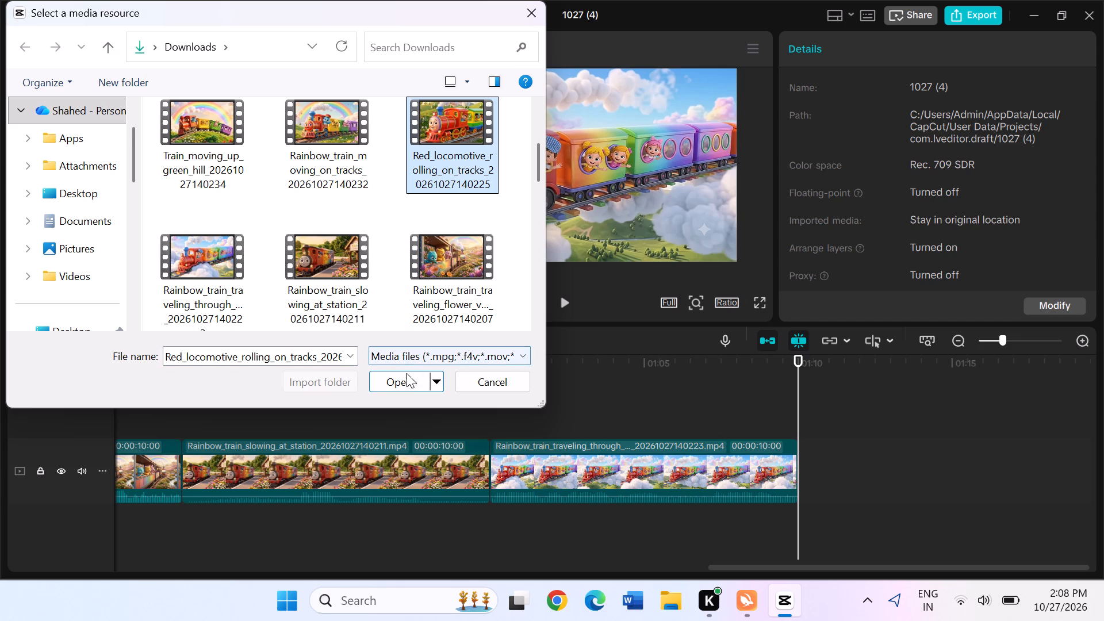
left_click(405, 378)
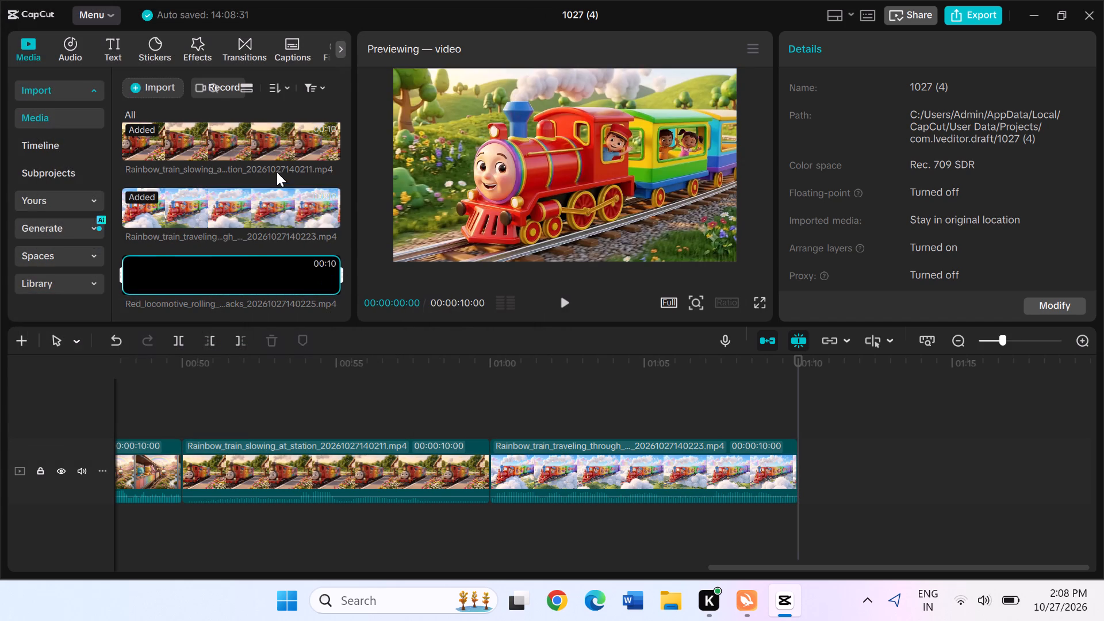
left_click_drag(250, 279, 796, 466)
With the playhead at the red locomotive clip's end, import Rainbow_train_moving_on_tracks from Downloads and append it on the main track.
scroll(796, 466, "left", 2)
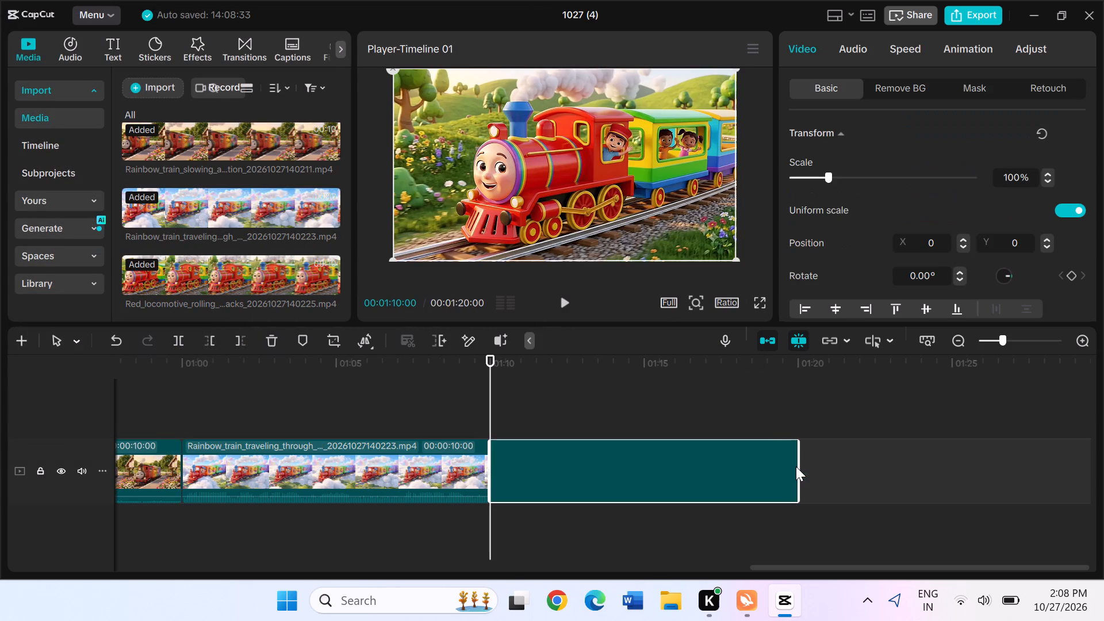
left_click(796, 420)
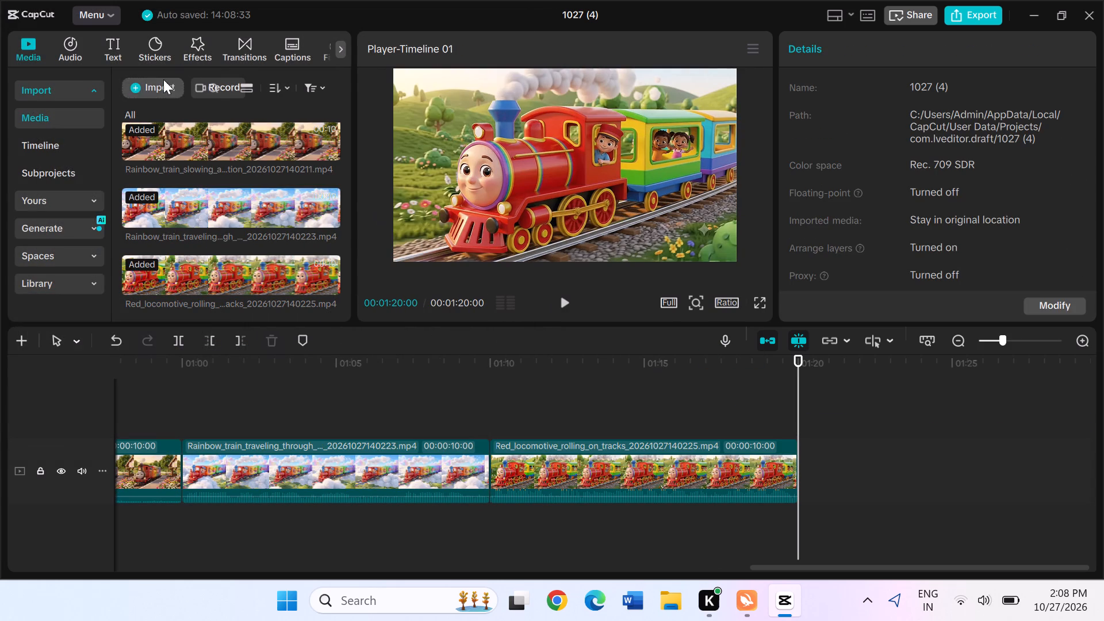
left_click(163, 80)
left_click(214, 122)
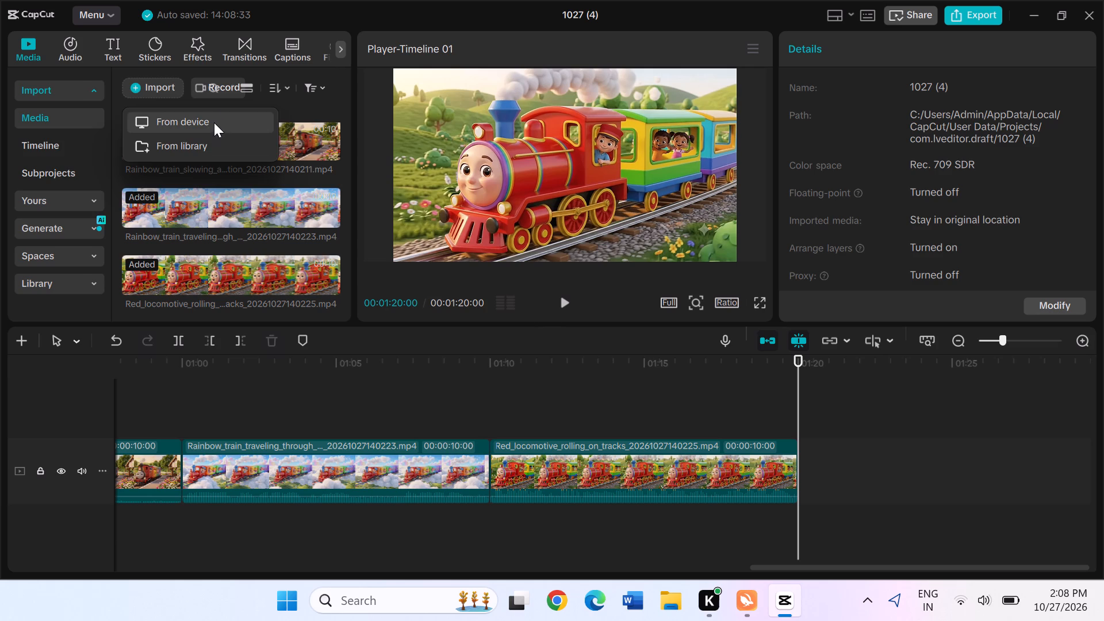
scroll(428, 254, "down", 1)
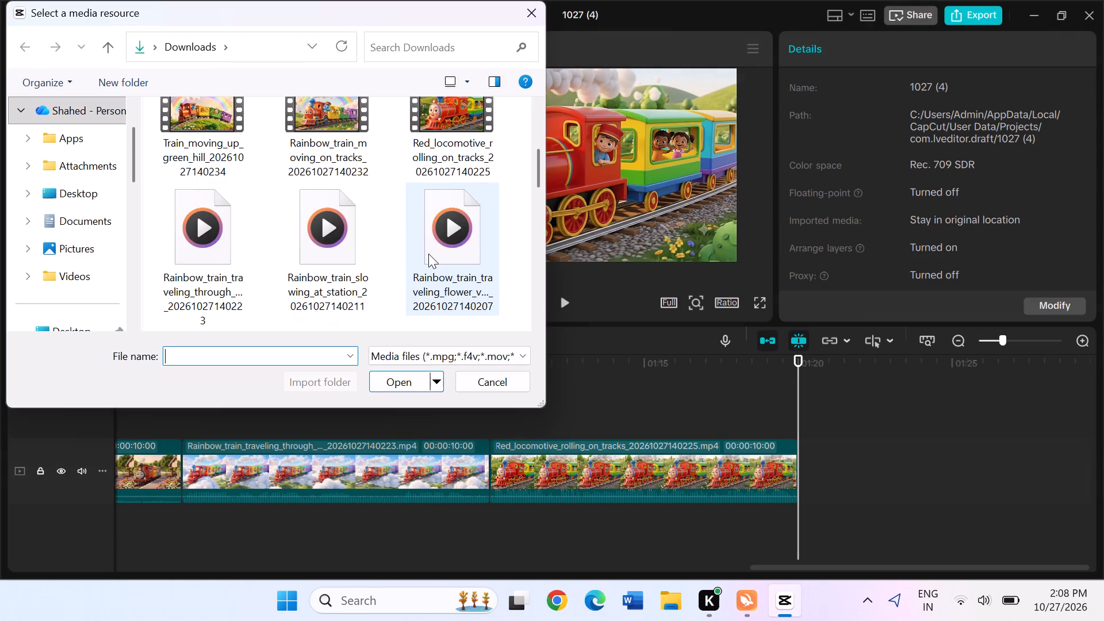
scroll(428, 254, "down", 1)
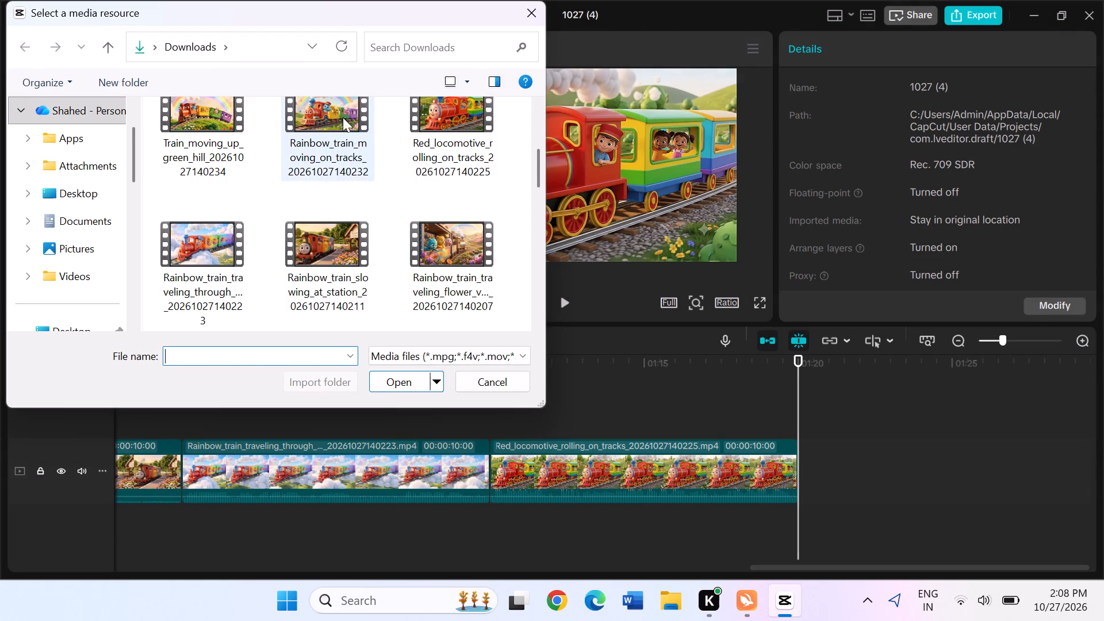
left_click(342, 118)
left_click(400, 391)
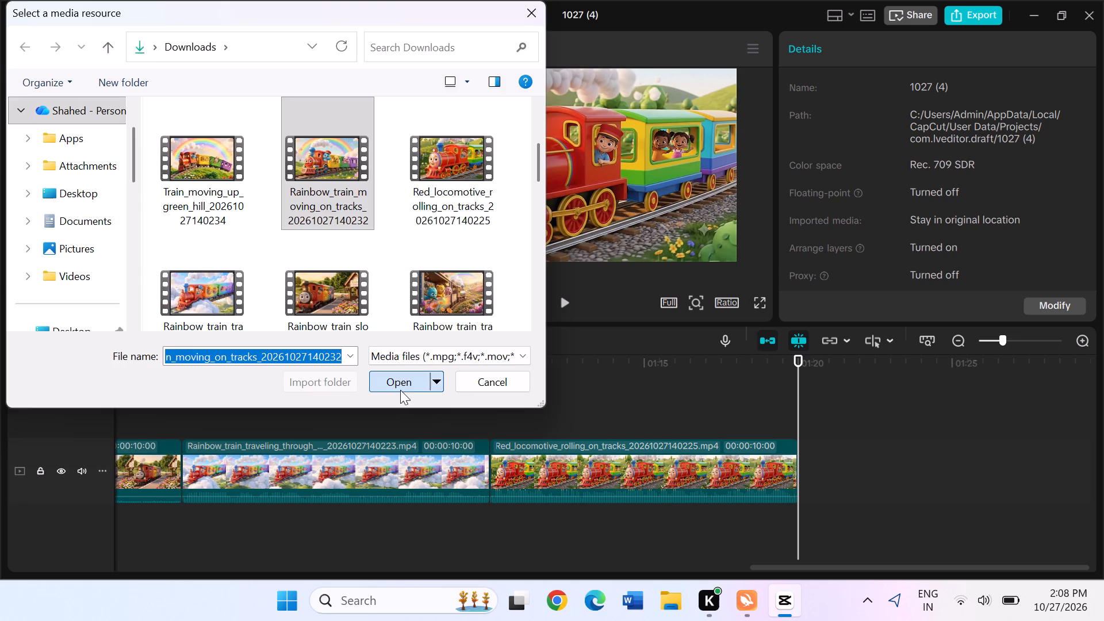
left_click_drag(285, 277, 851, 463)
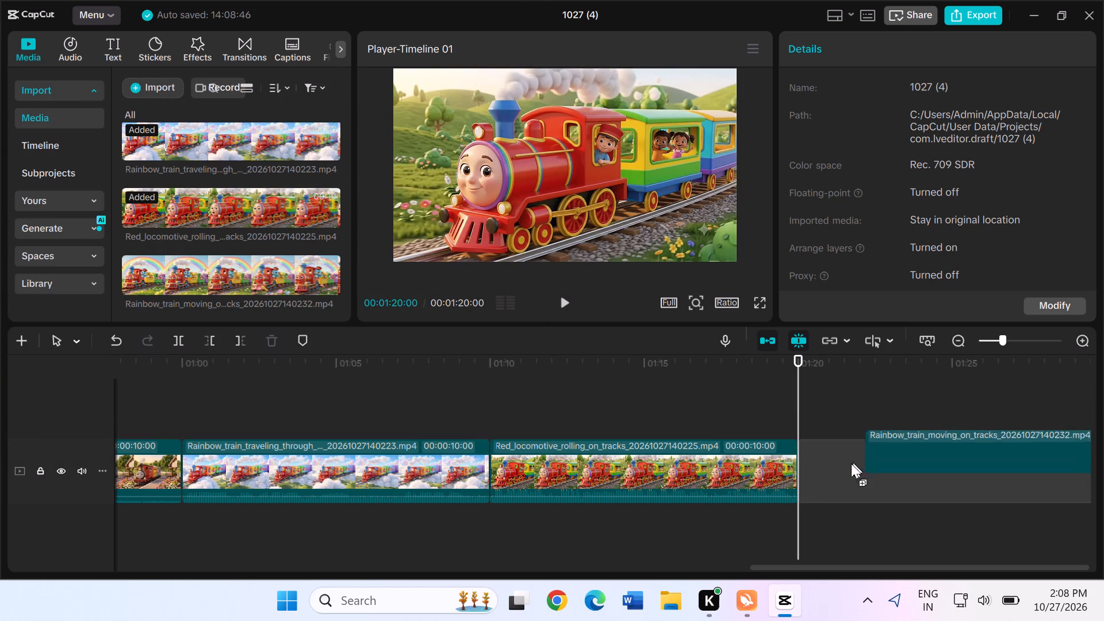
left_click_drag(851, 463, 813, 478)
With the playhead at the Rainbow_train_moving_on_tracks clip's end, import Train_moving_up_green_hill from Downloads and append it on the main track.
scroll(813, 478, "left", 1)
left_click(804, 407)
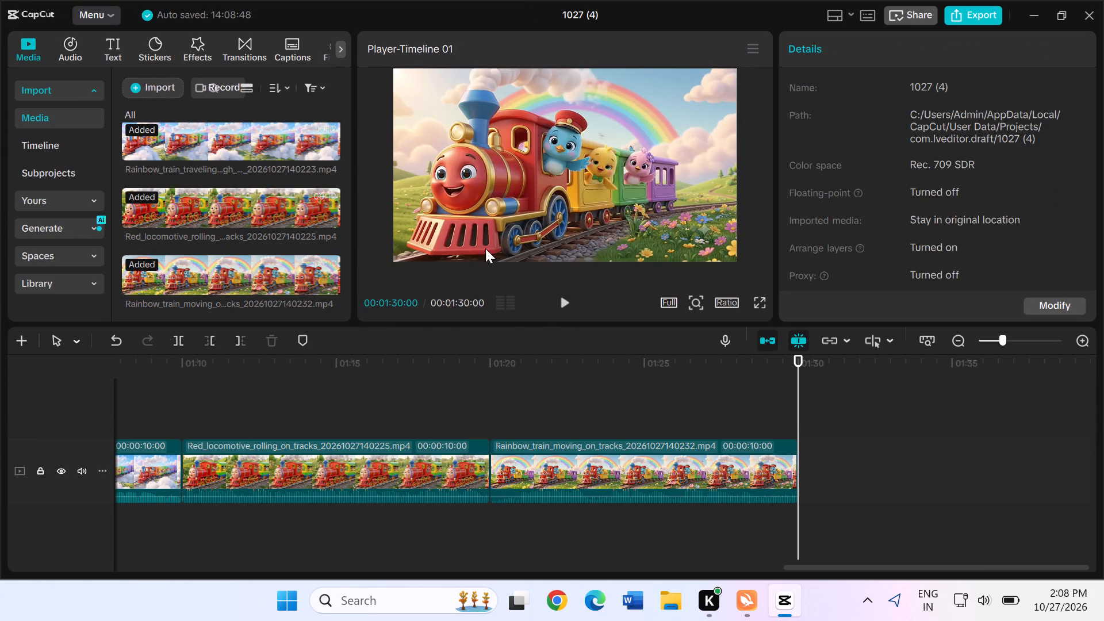
left_click(141, 87)
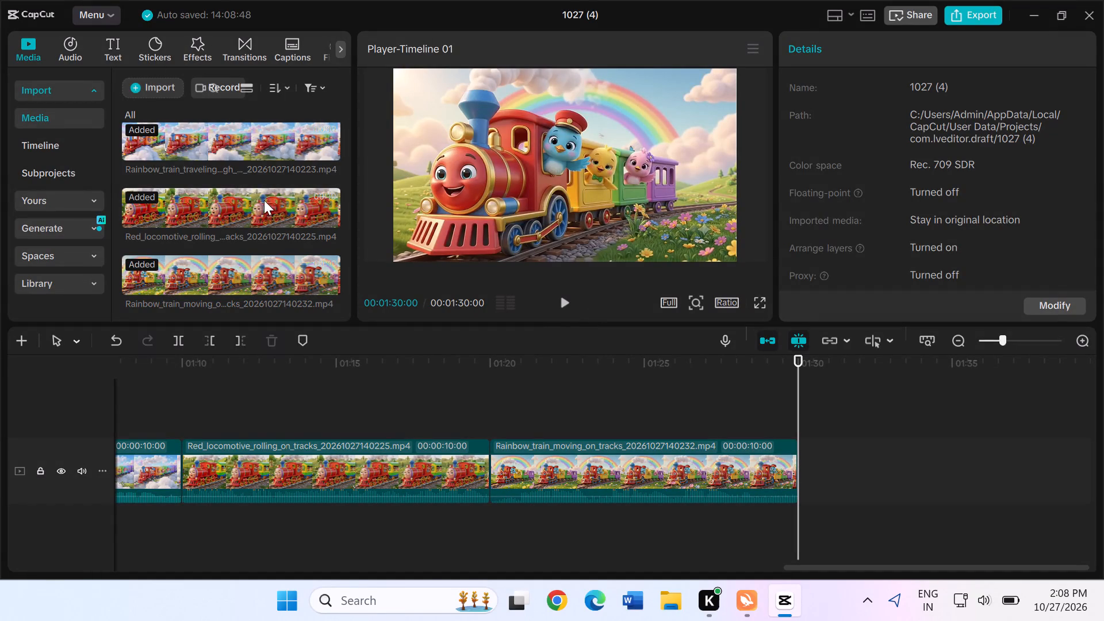
left_click(175, 124)
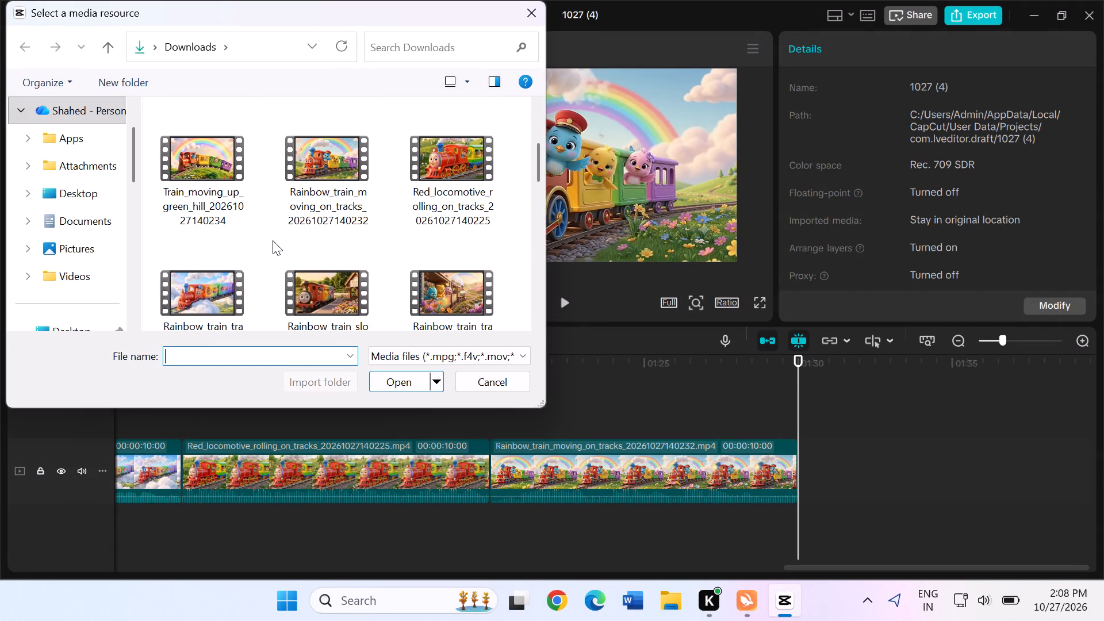
left_click(217, 173)
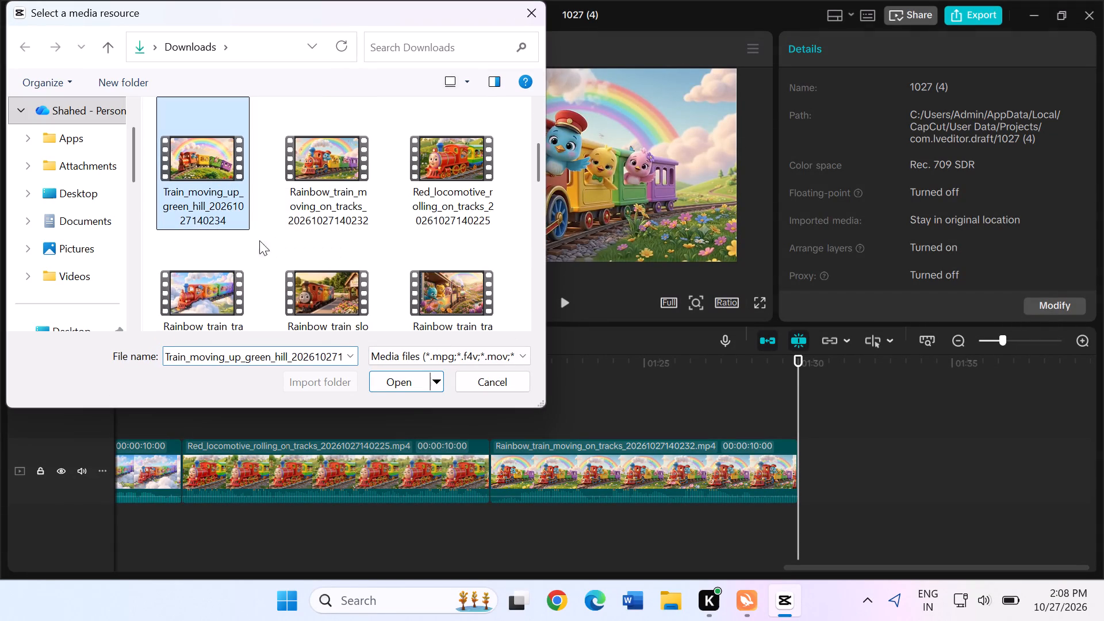
left_click(402, 377)
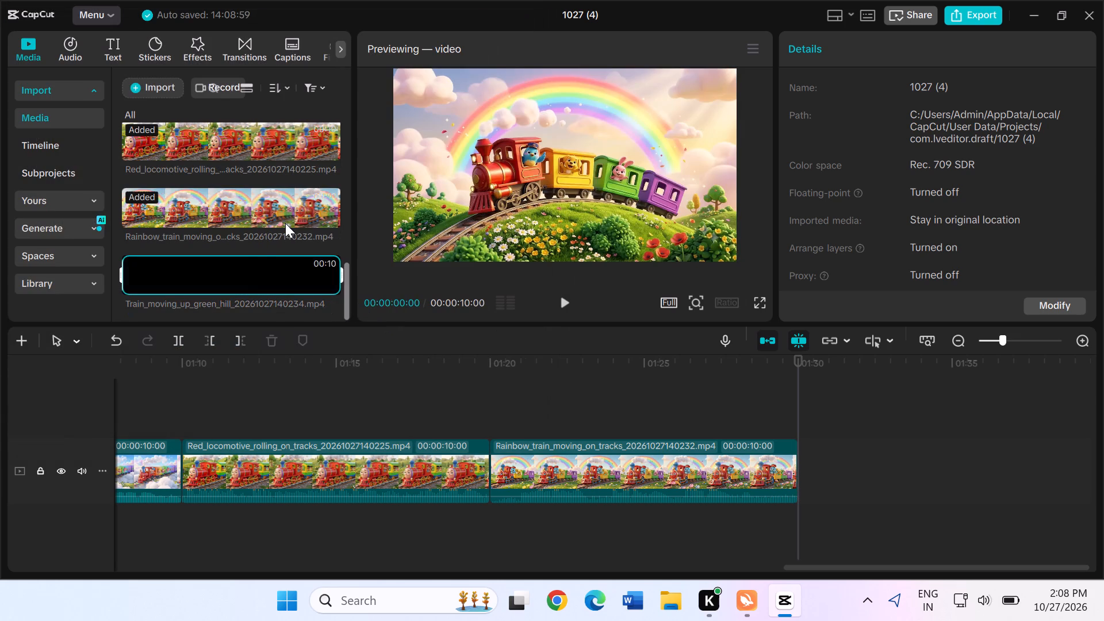
left_click_drag(256, 265, 797, 461)
With the playhead at the green hill clip's end, import the Characters_watching_rainbow video from Downloads and append it on the main track.
scroll(797, 461, "left", 2)
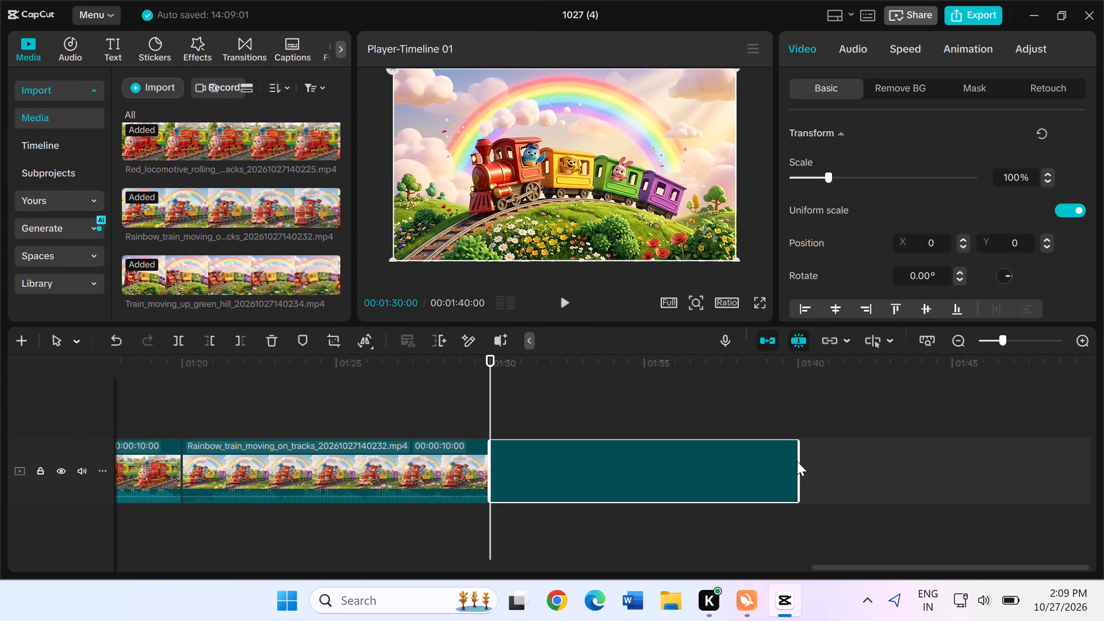
left_click(795, 420)
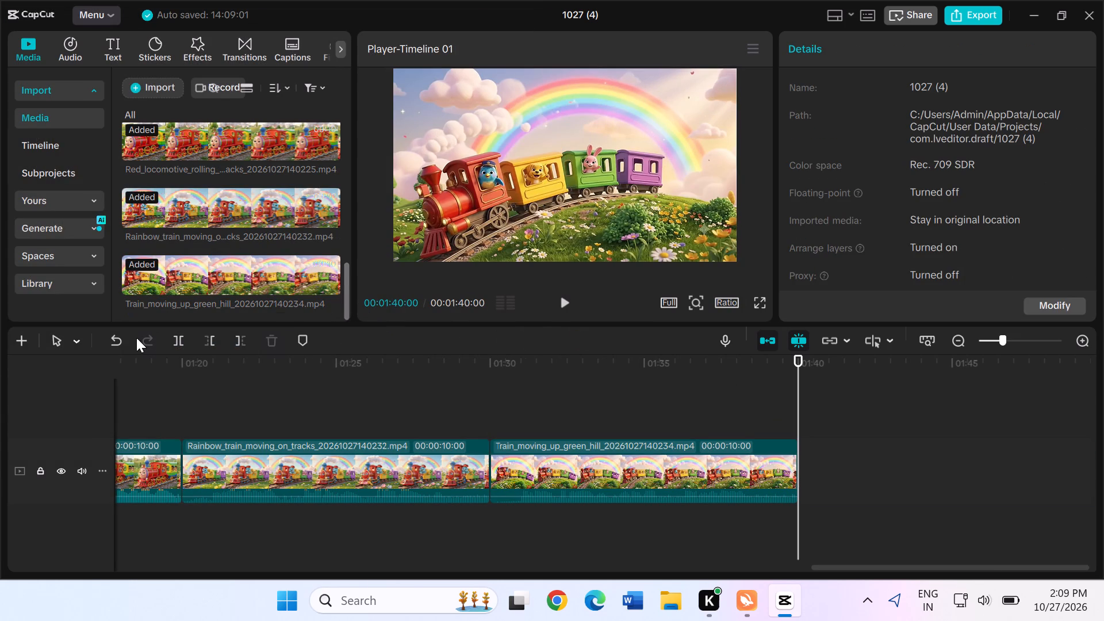
left_click(157, 91)
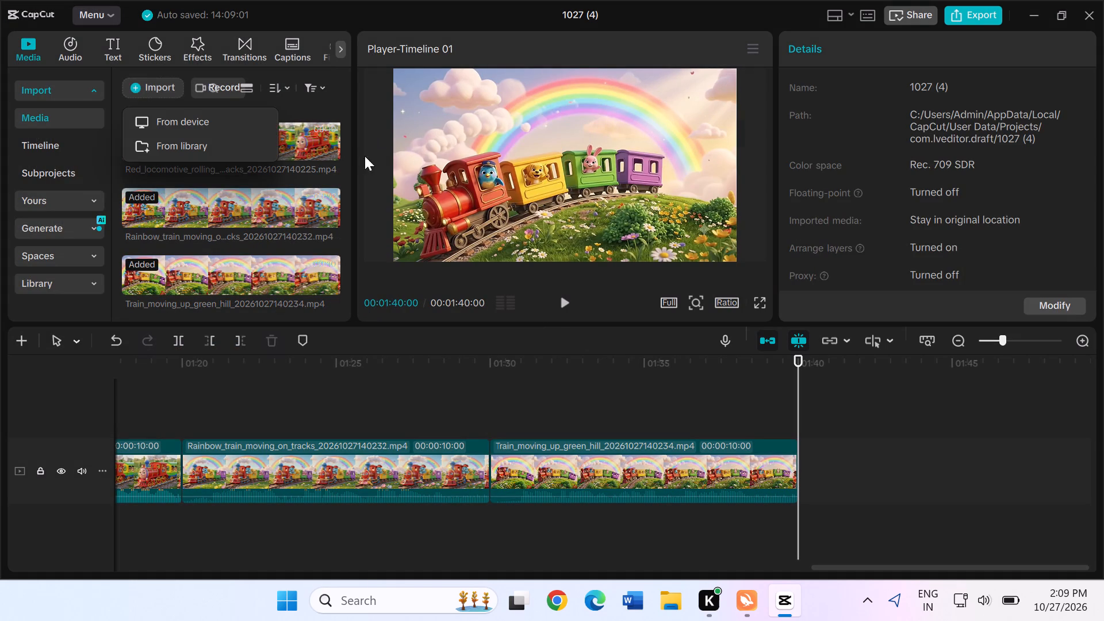
left_click(243, 121)
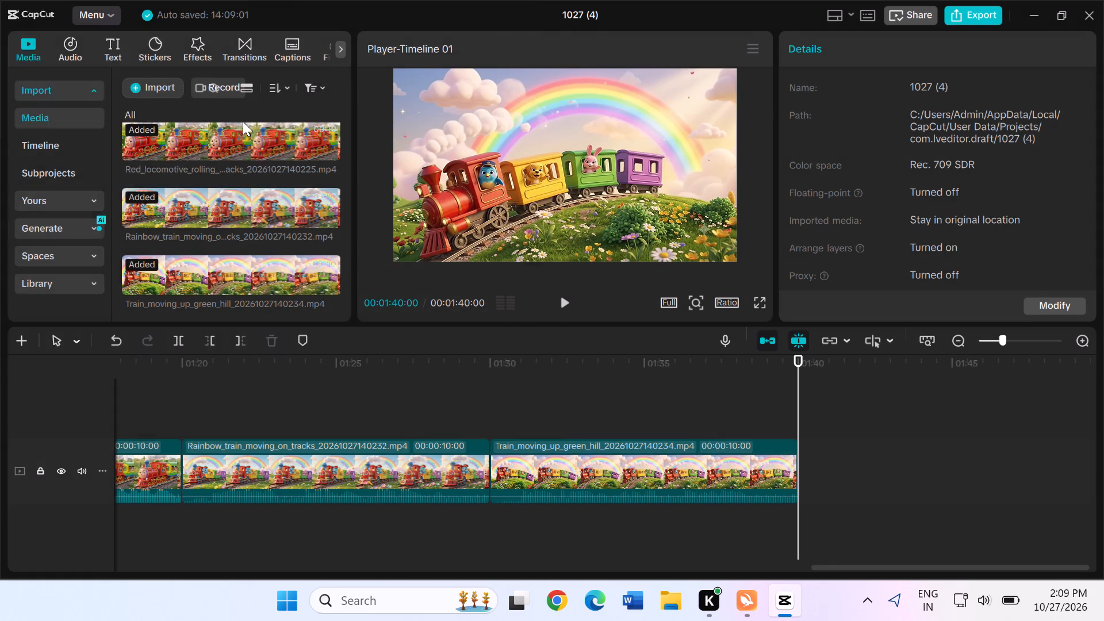
scroll(329, 267, "down", 2)
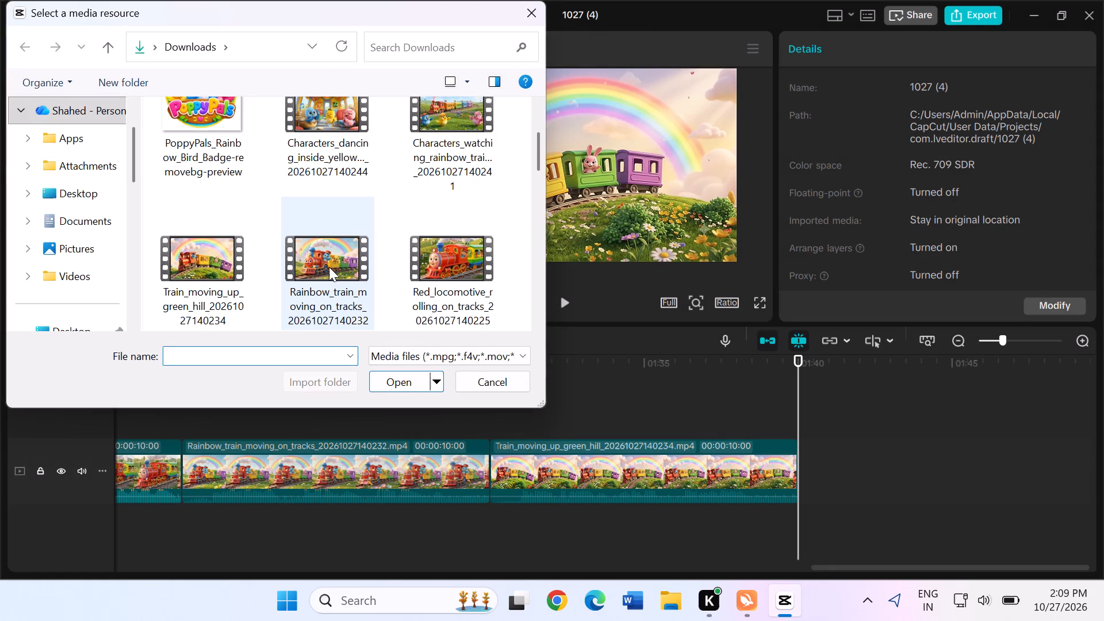
scroll(329, 267, "up", 1)
left_click(466, 212)
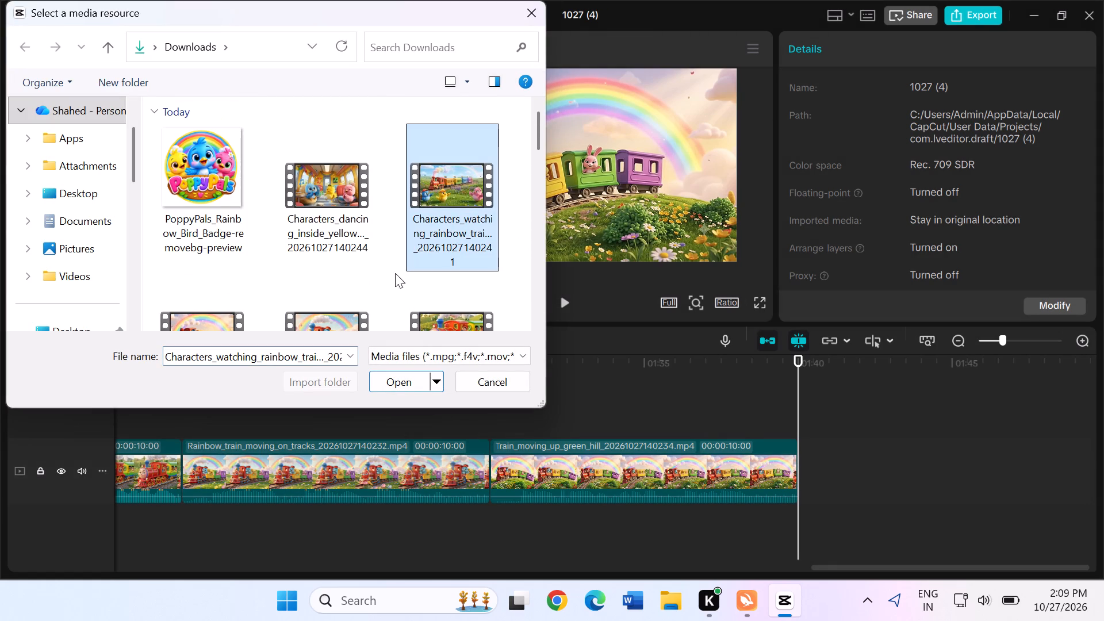
left_click(375, 379)
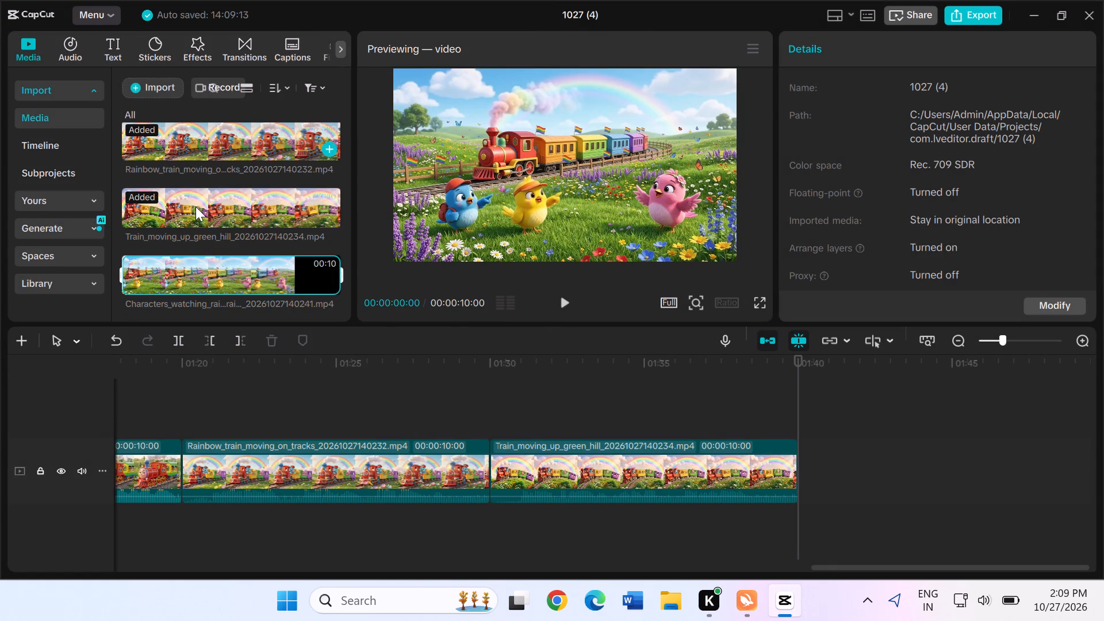
left_click_drag(210, 263, 815, 475)
Import the Characters_dancing_inside_yellow video from Downloads and append it directly after the Characters_watching_rainbow clip on the main track.
scroll(815, 475, "left", 1)
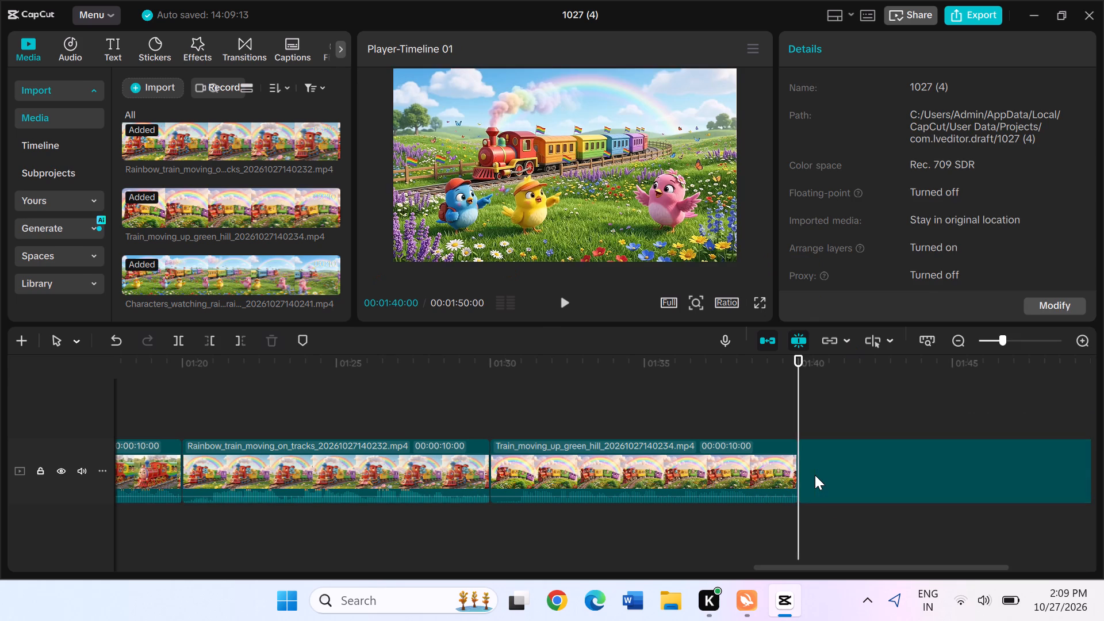
scroll(815, 475, "left", 1)
left_click(796, 411)
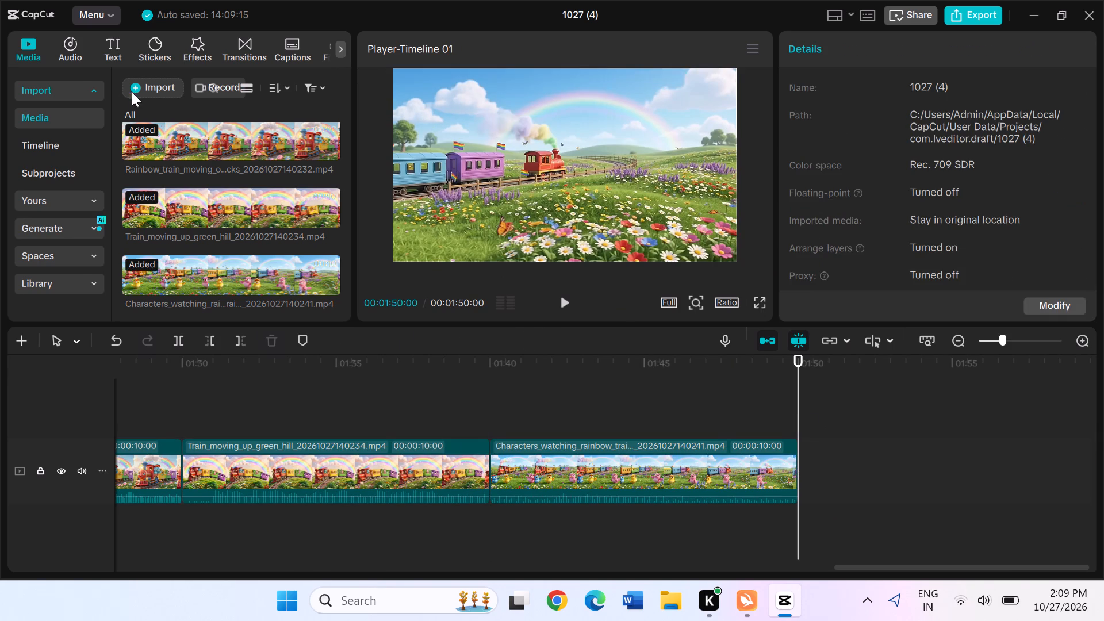
left_click(149, 89)
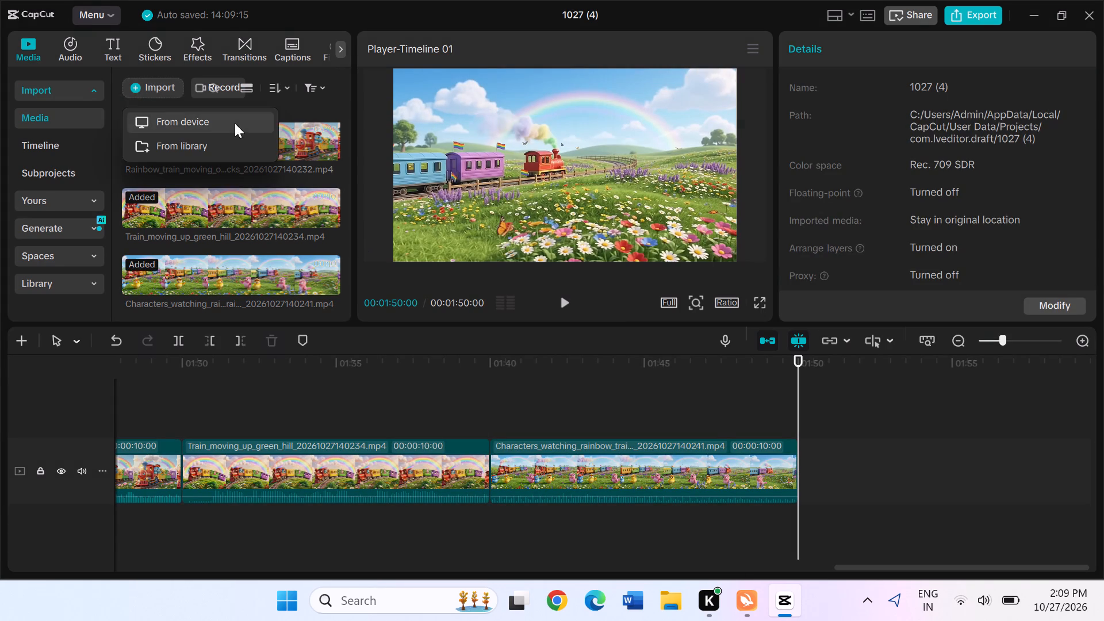
left_click(206, 122)
scroll(221, 122, "right", 1)
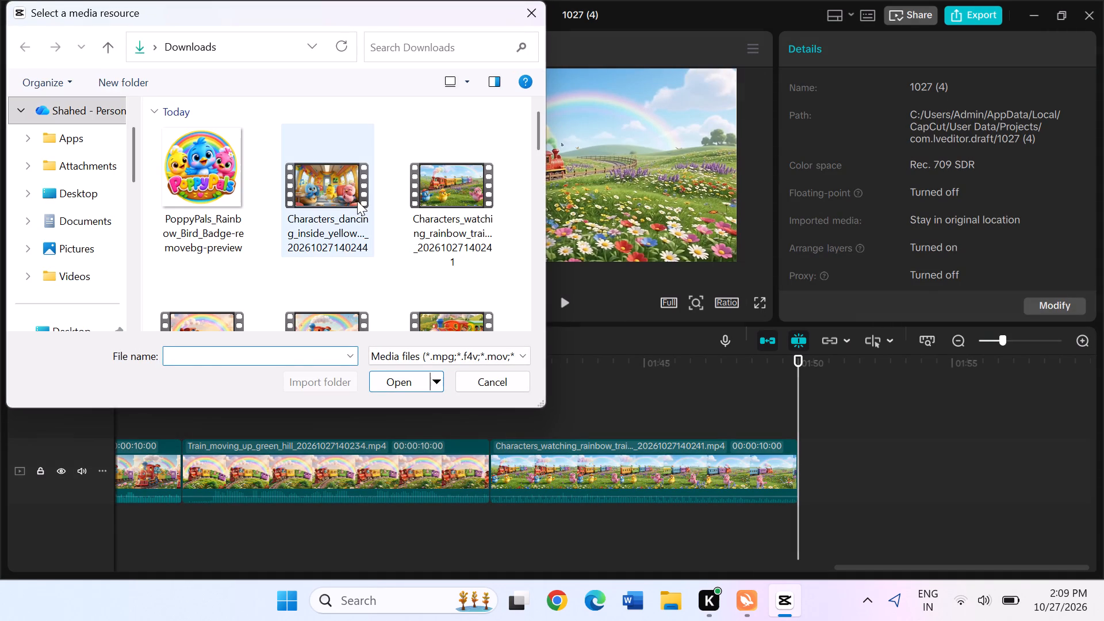
left_click(357, 197)
left_click(397, 379)
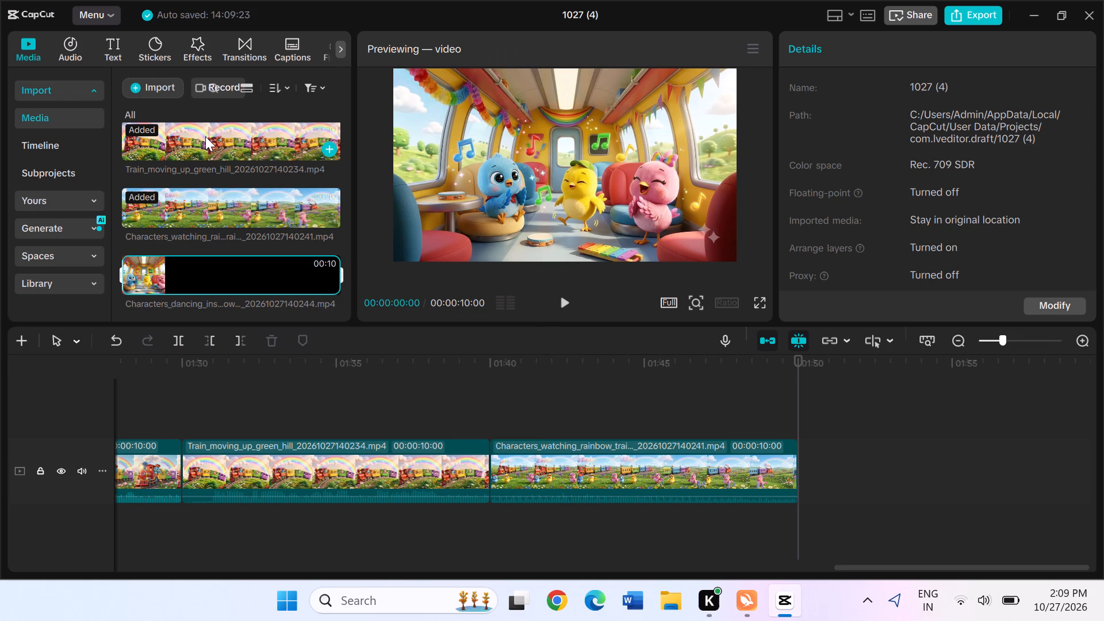
left_click_drag(224, 270, 818, 481)
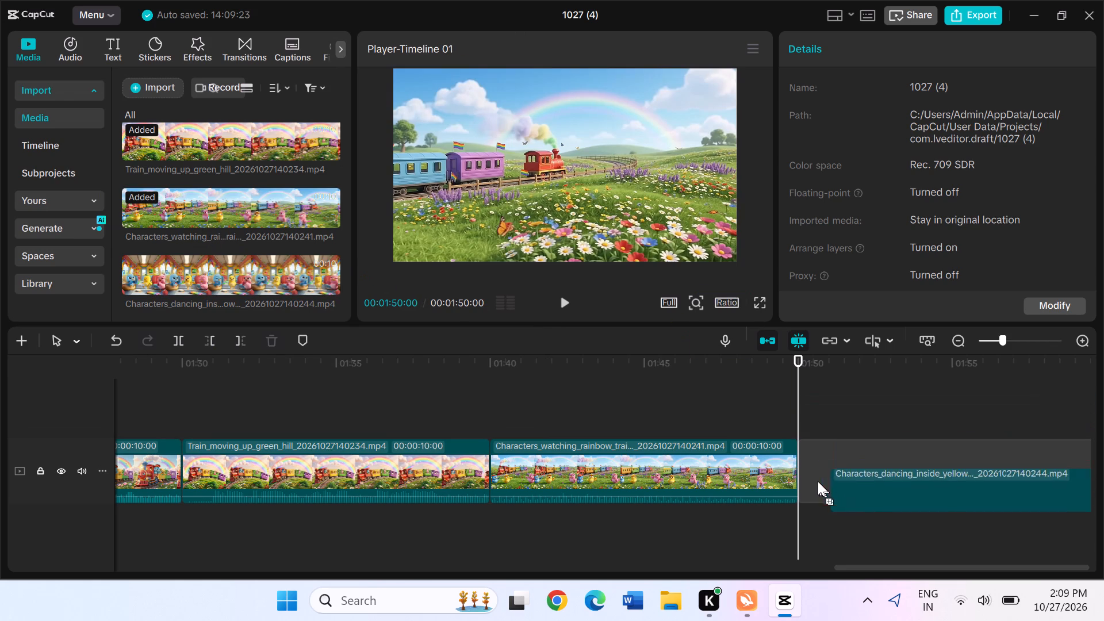
left_click_drag(818, 481, 811, 478)
scroll(811, 478, "left", 2)
left_click(786, 395)
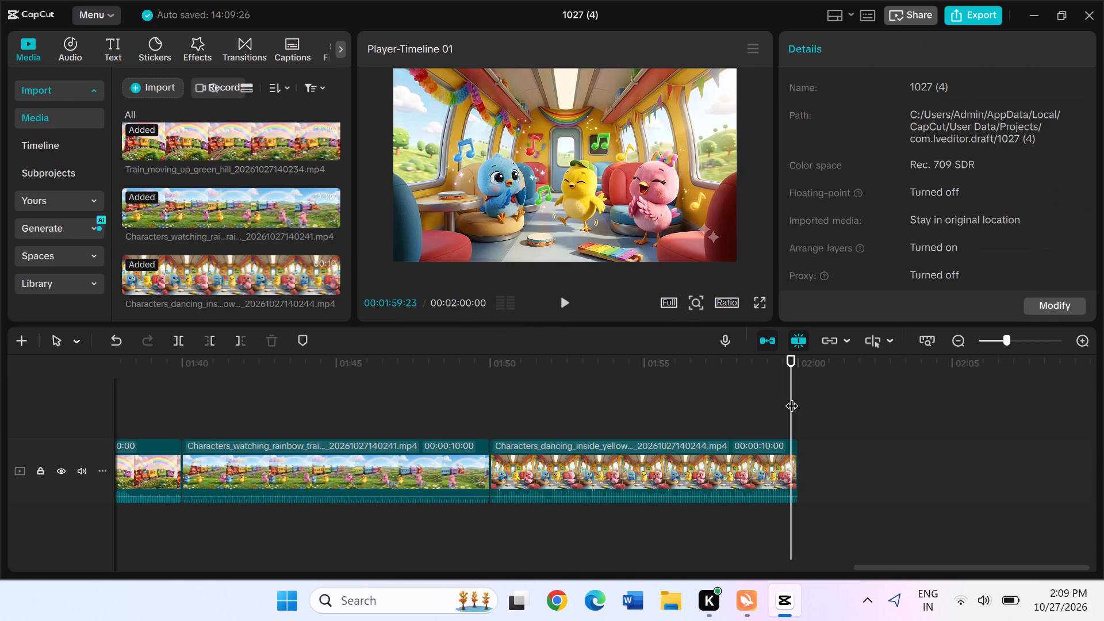
With the playhead moved back to the timeline start, import the Rainbow Train audio file from Downloads.
scroll(392, 369, "right", 7)
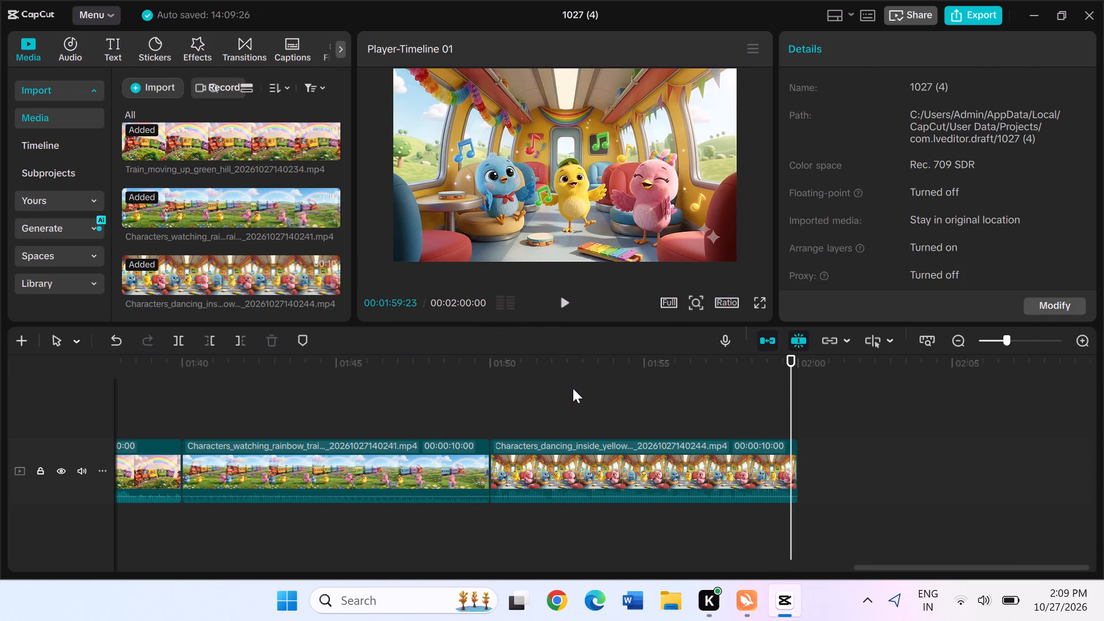
scroll(578, 391, "right", 5)
left_click(578, 391)
scroll(578, 391, "right", 8)
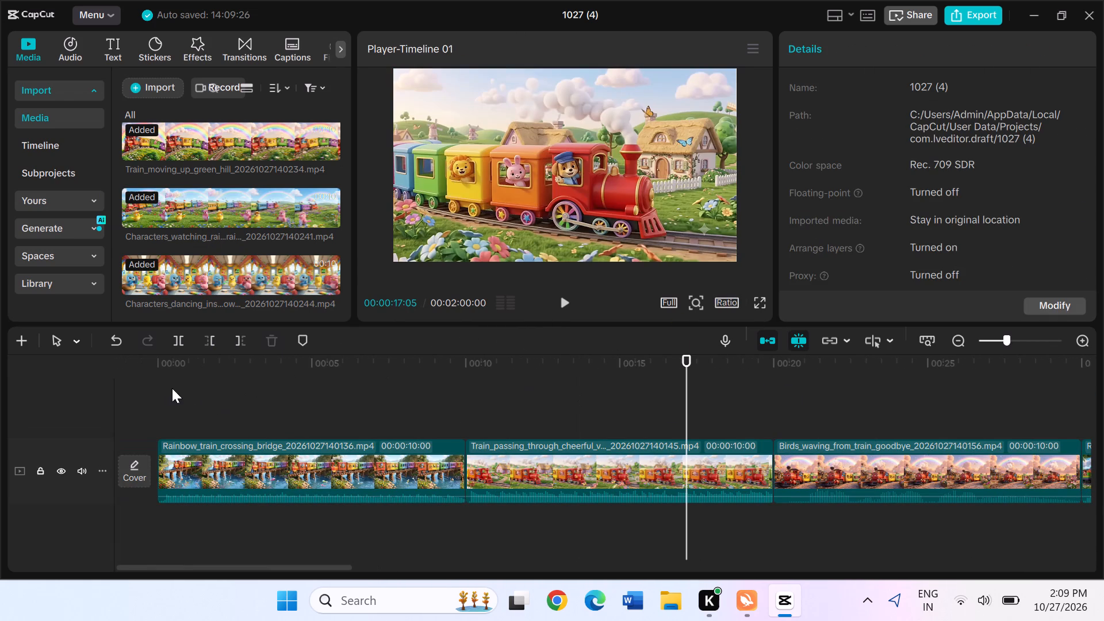
left_click(158, 384)
scroll(123, 210, "down", 1)
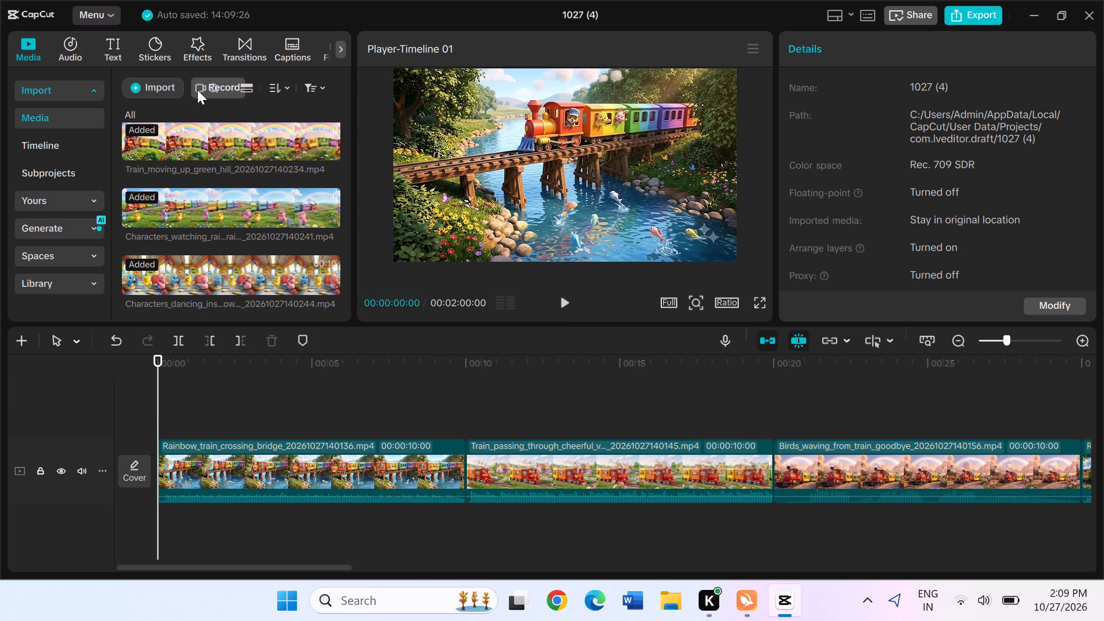
scroll(197, 90, "down", 1)
left_click(145, 83)
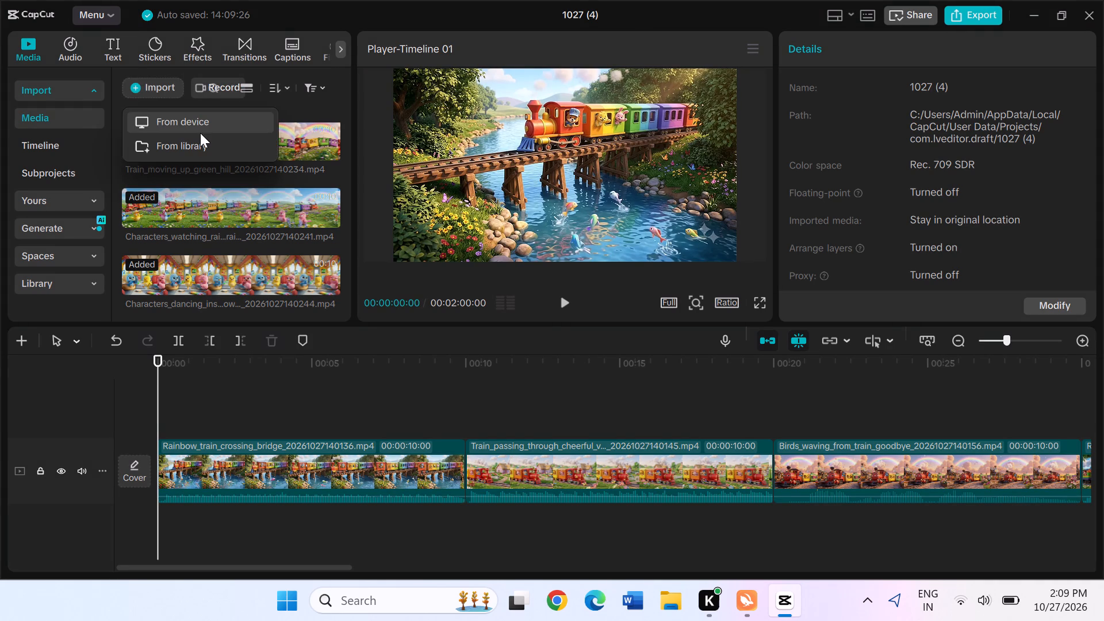
left_click(200, 133)
scroll(458, 224, "down", 1)
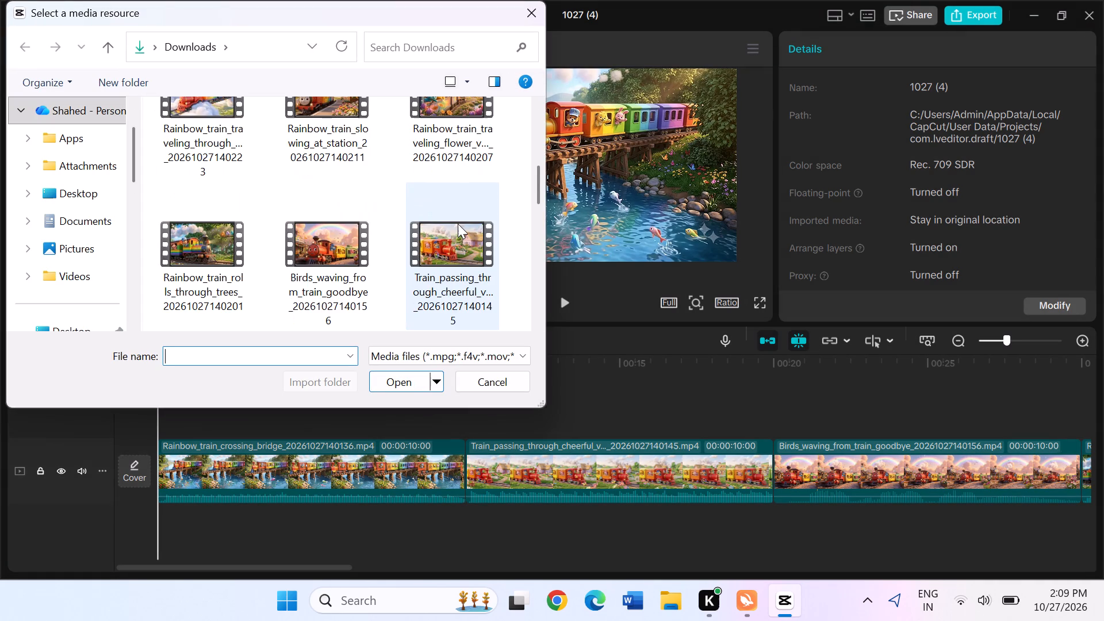
scroll(458, 224, "down", 2)
left_click(353, 271)
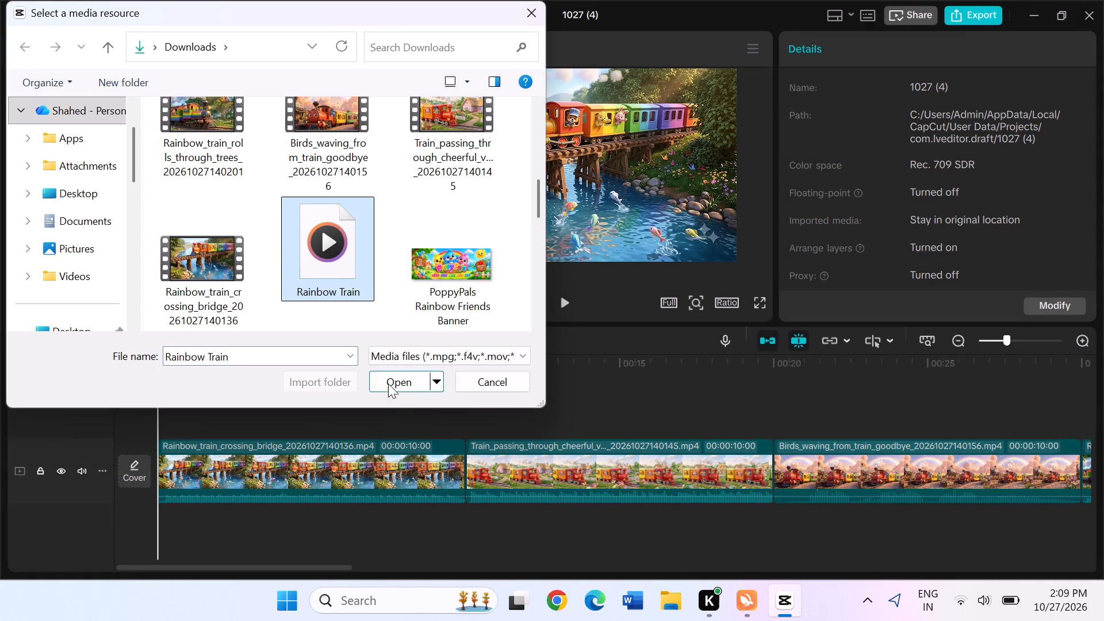
left_click(393, 380)
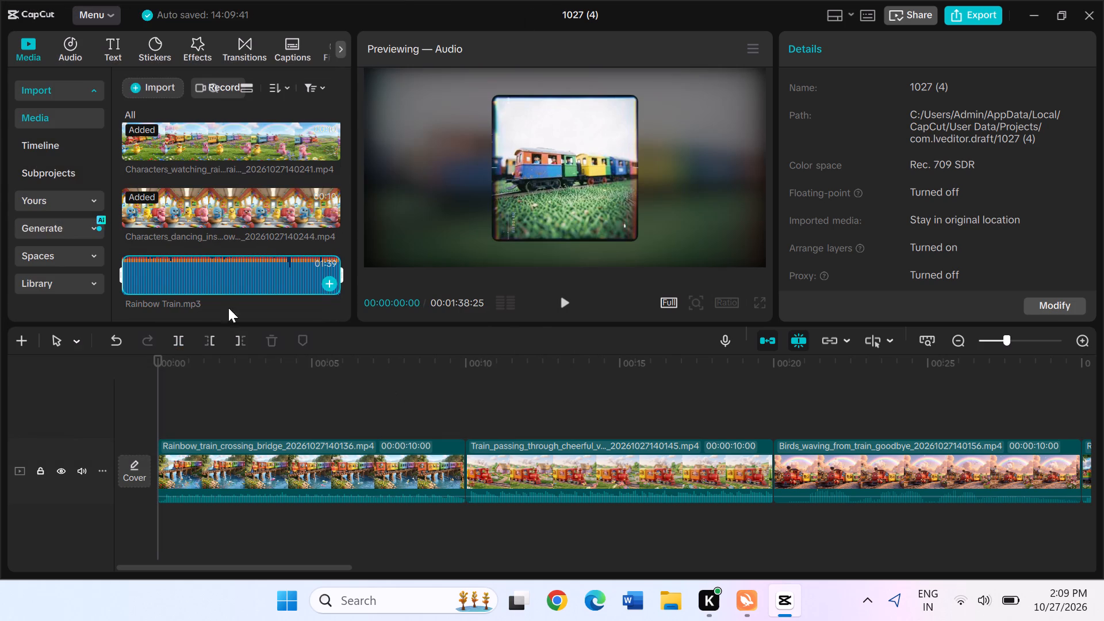
Place Rainbow Train.mp3 on an audio track beneath the video clips, starting at 00:00.
left_click_drag(245, 271, 172, 420)
scroll(175, 419, "left", 1)
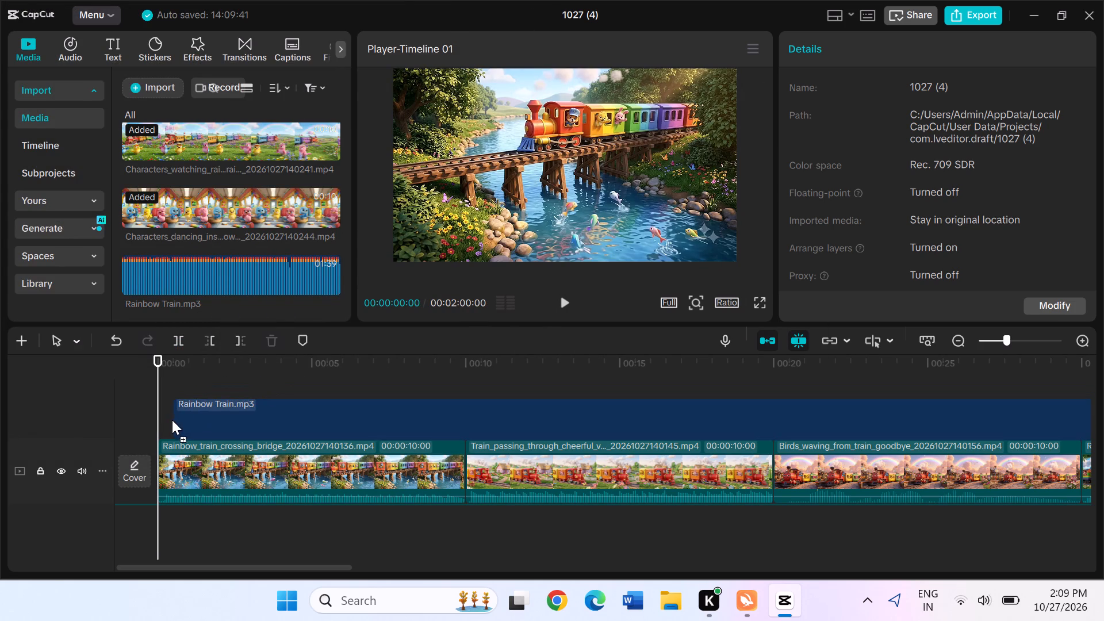
scroll(172, 420, "left", 1)
left_click_drag(172, 420, 147, 420)
Look over the clips above the added music and play the timeline from the beginning.
scroll(398, 447, "left", 1)
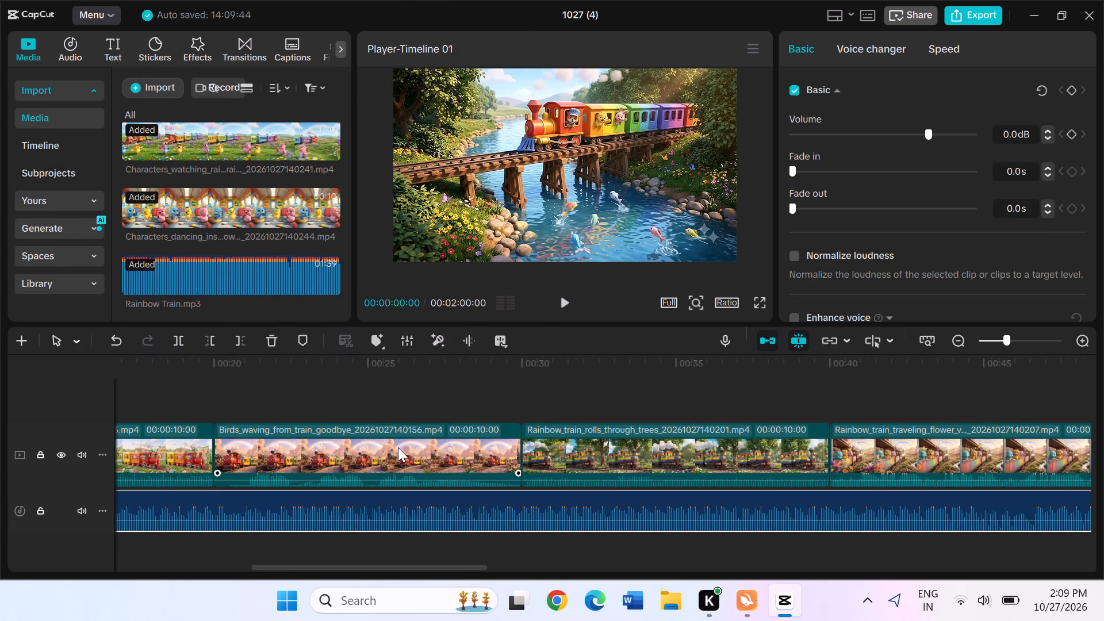
scroll(398, 447, "right", 8)
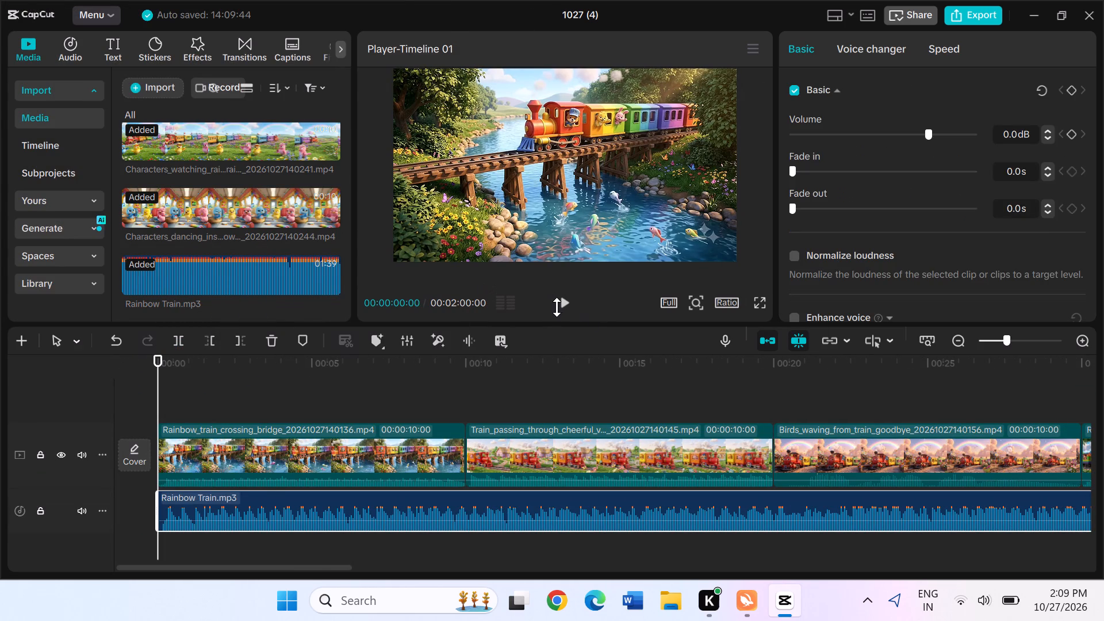
left_click(572, 304)
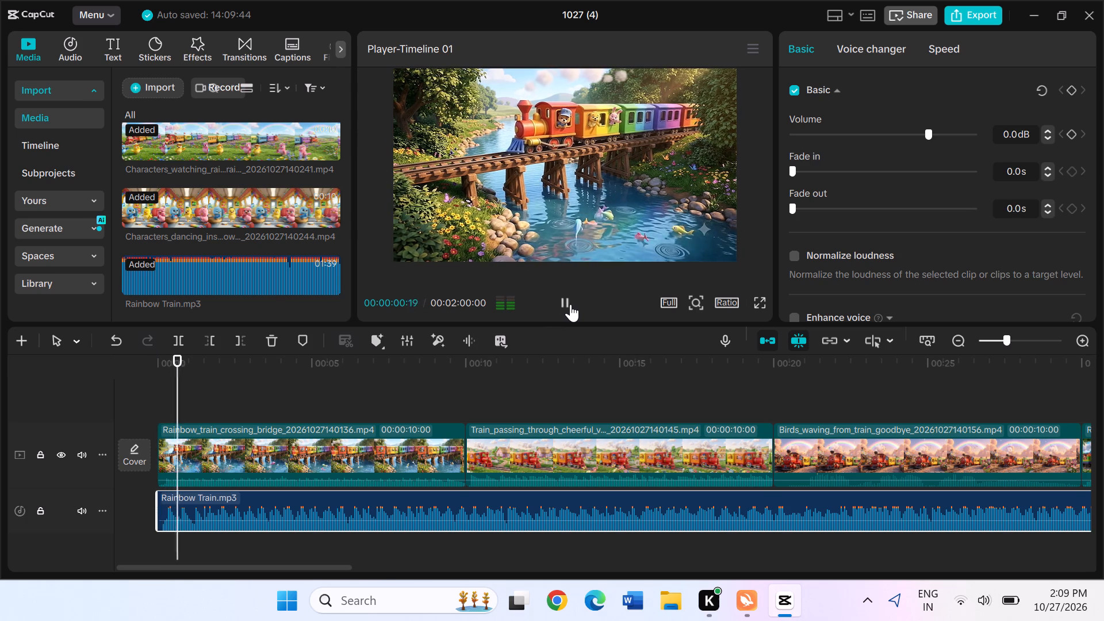
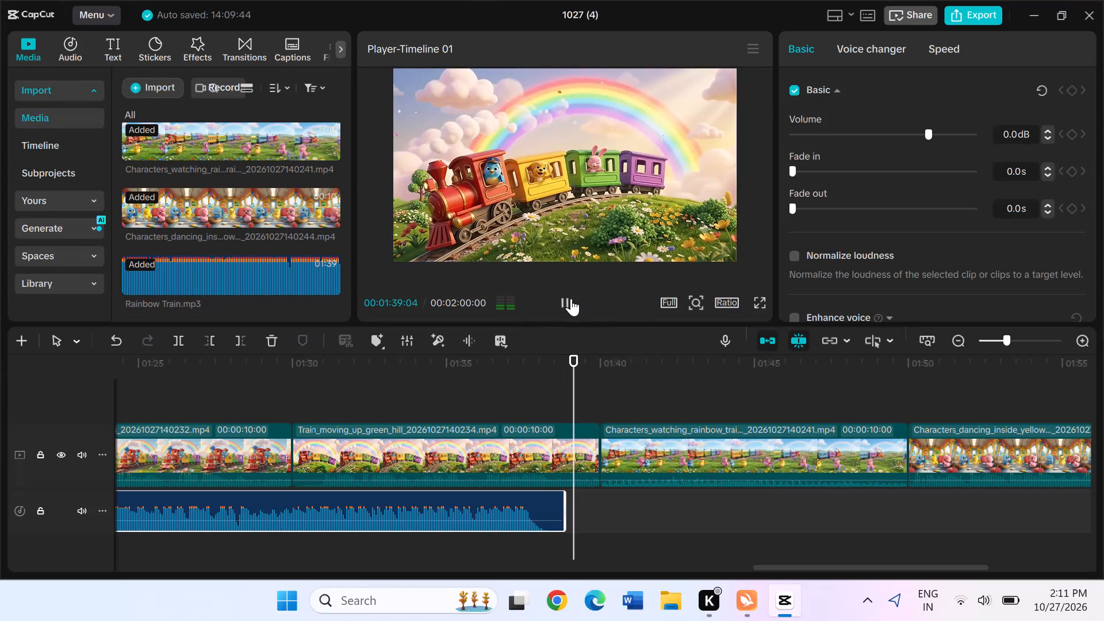
Delete the Characters_watching_rainbow and Train_moving_up_green_hill clips from the main track.
left_click(664, 458)
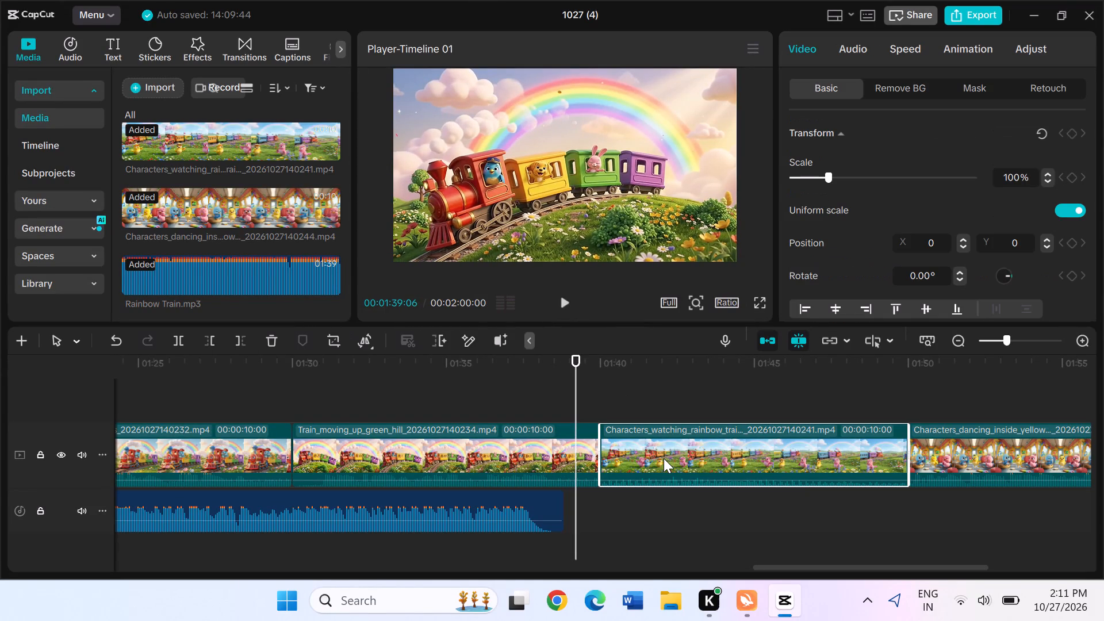
key("Delete")
left_click(527, 449)
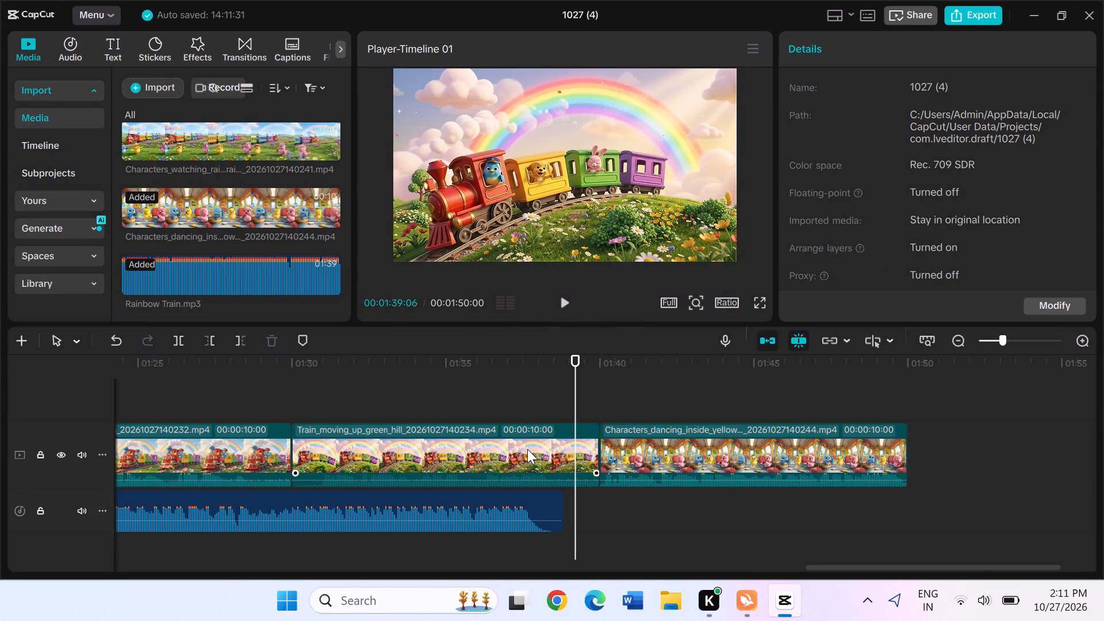
key("Delete")
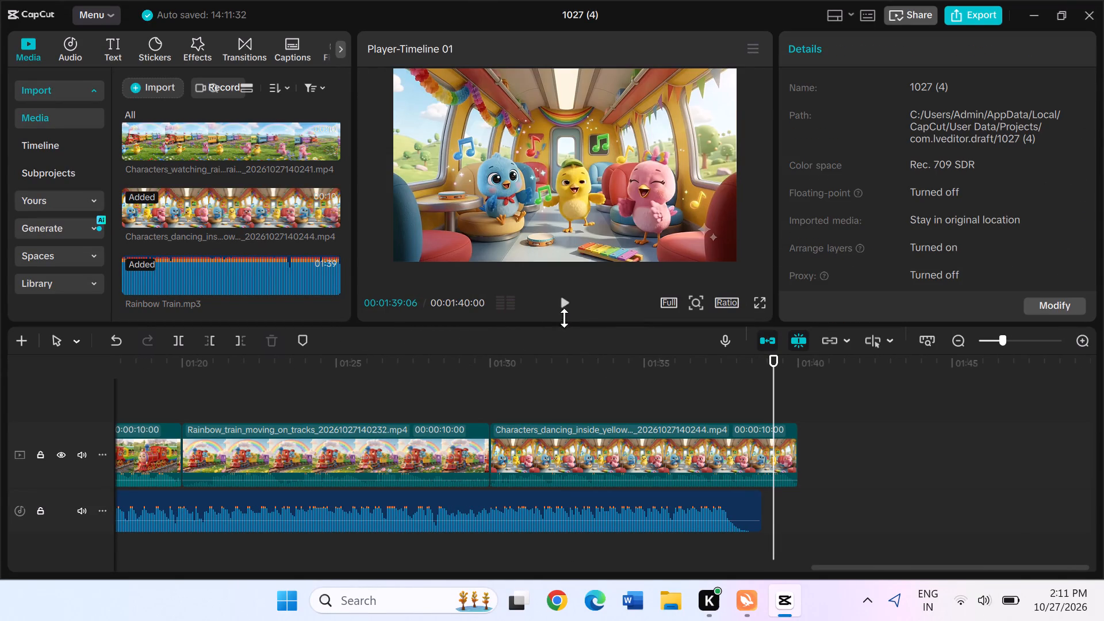
Play the end of the timeline to check how the last clip finishes against the music.
left_click(528, 354)
left_click(554, 298)
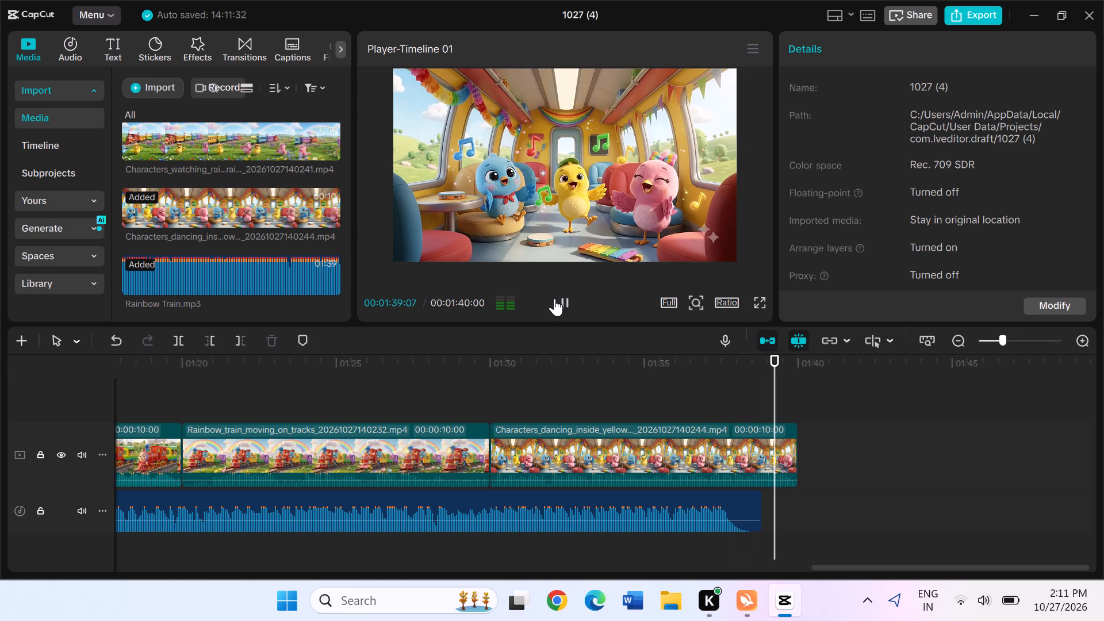
Import the PoppyPals_Rainbow_Bird_Badge image from Downloads and place it on a new track above the main clips, starting at 00:00.
scroll(524, 417, "right", 6)
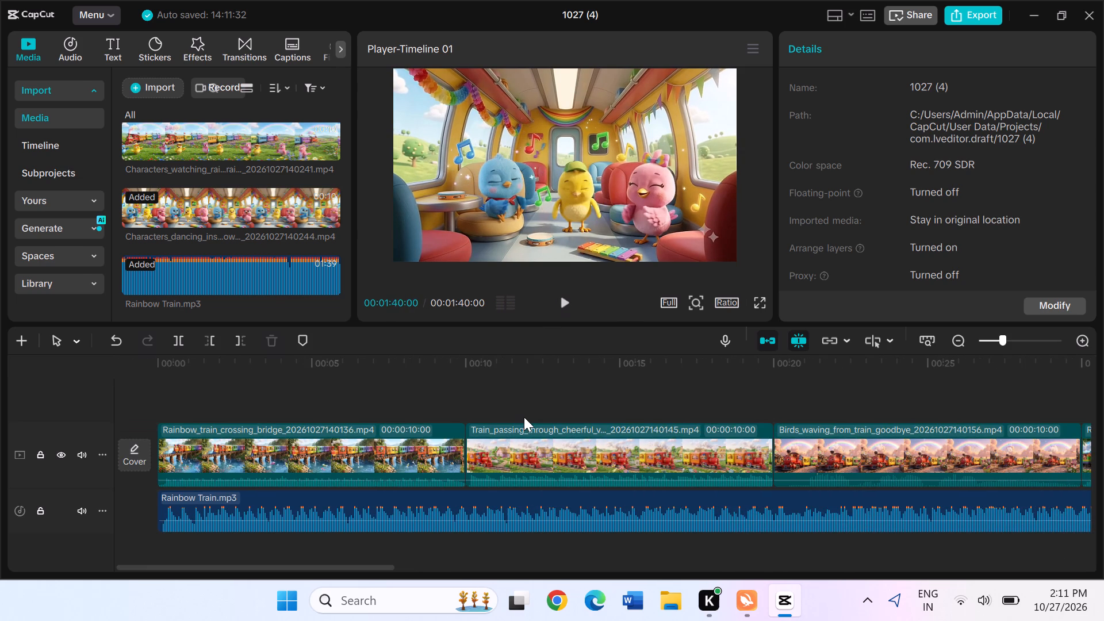
left_click(162, 398)
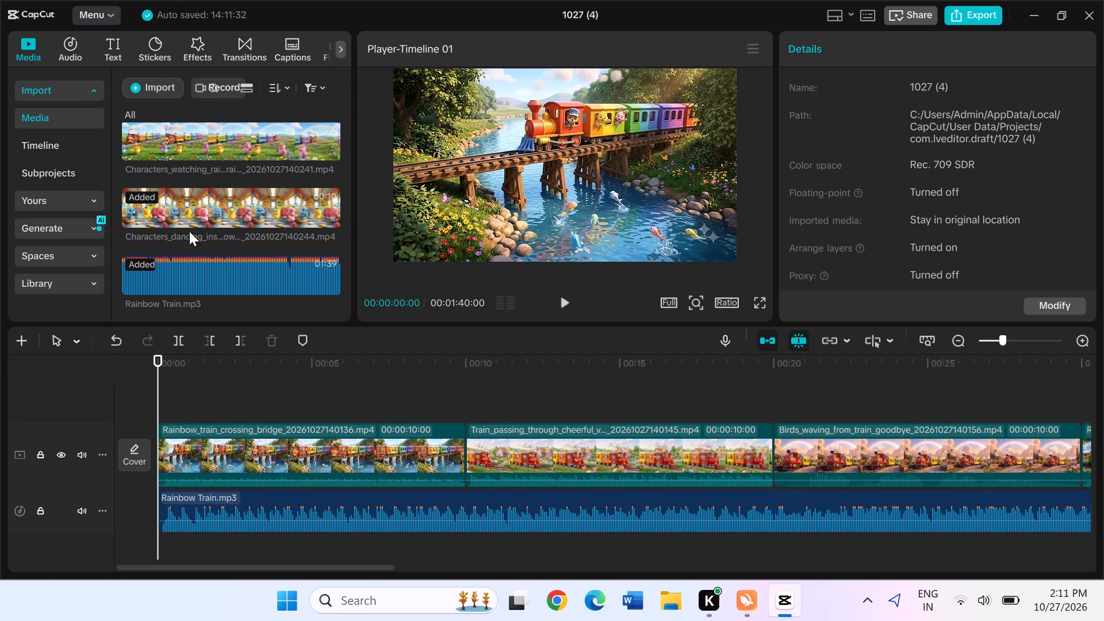
left_click(158, 83)
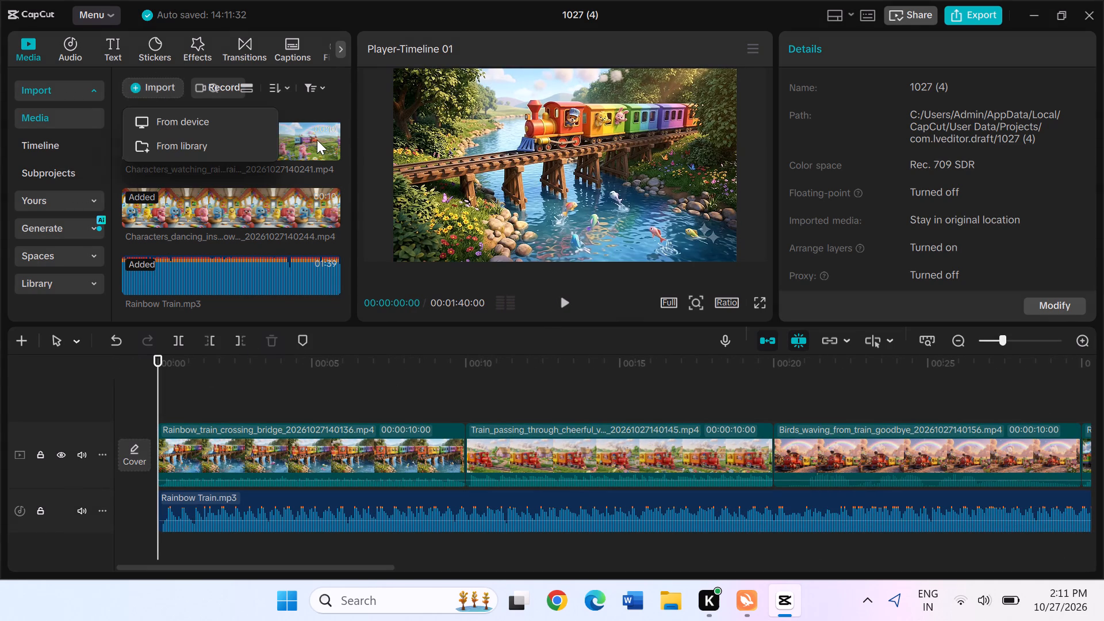
left_click(202, 126)
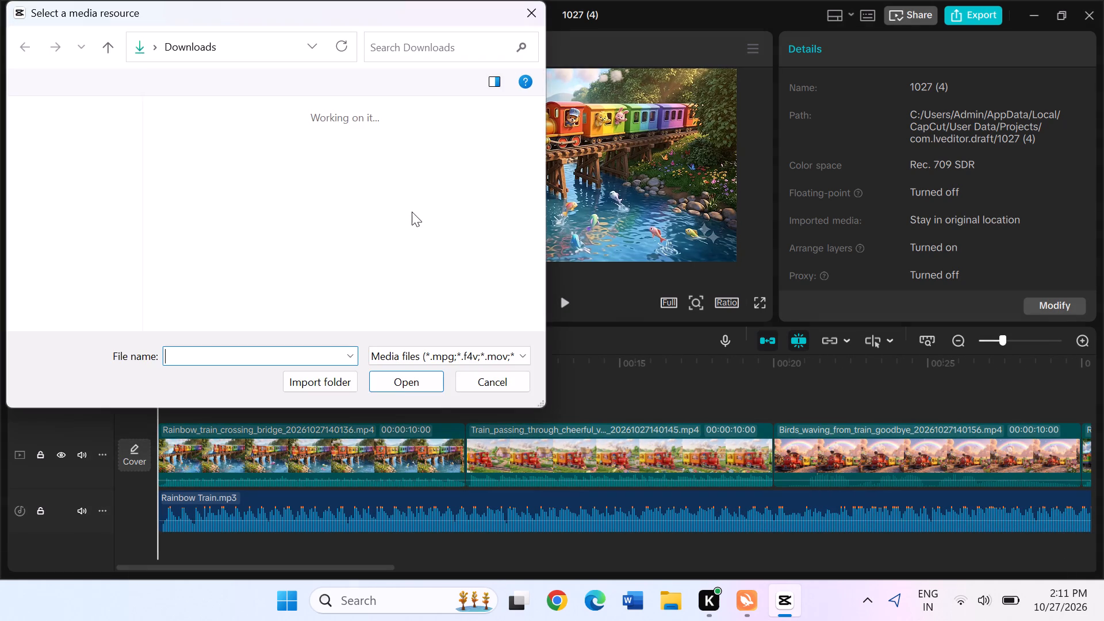
left_click(246, 183)
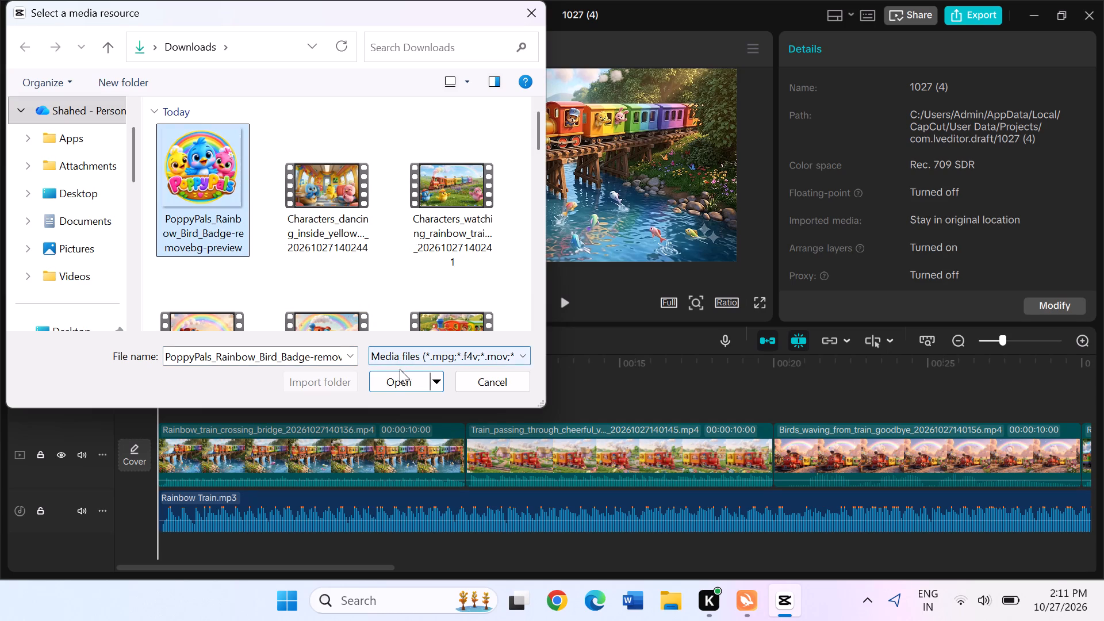
left_click(400, 371)
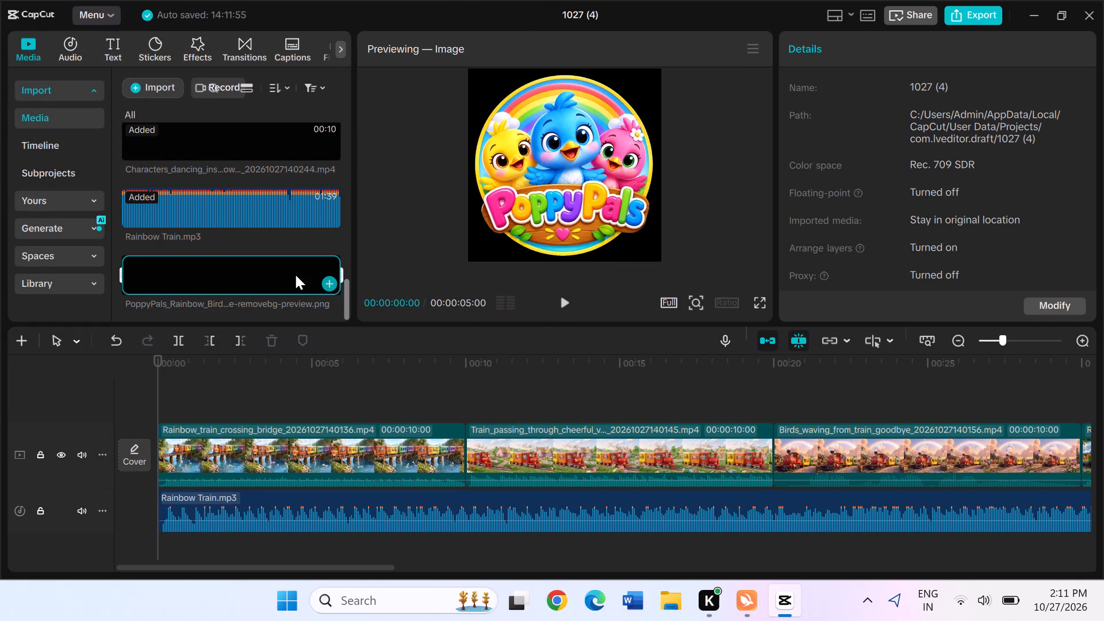
left_click_drag(269, 277, 148, 400)
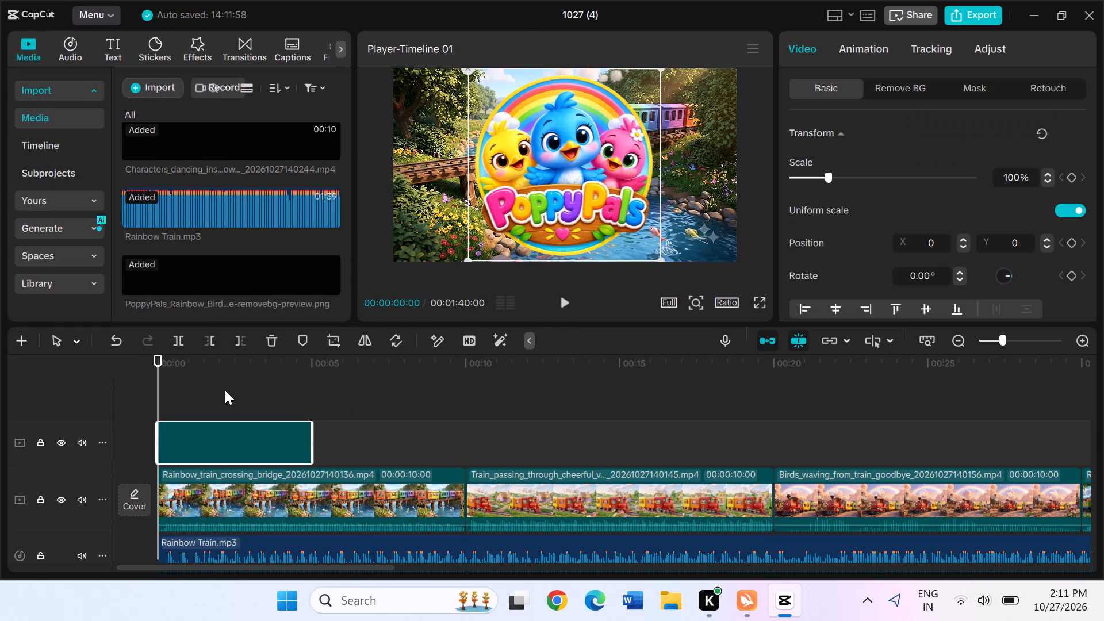
Shrink the PoppyPals badge to 13% and place it in the video frame's lower-right corner, at X 1592, Y -781.
left_click_drag(662, 259, 604, 189)
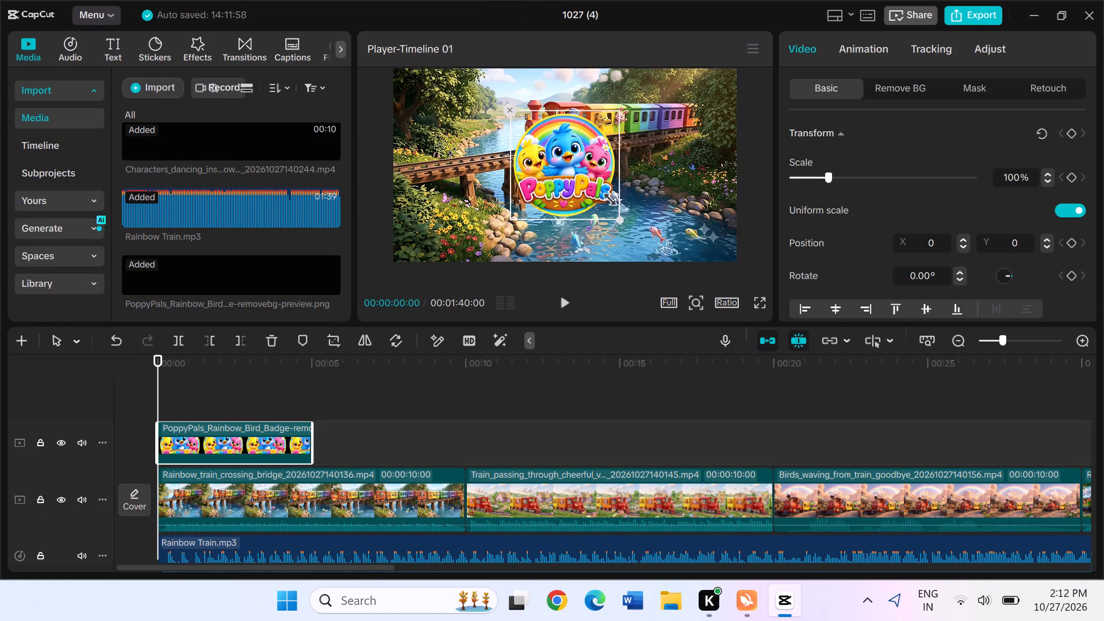
left_click_drag(604, 189, 549, 141)
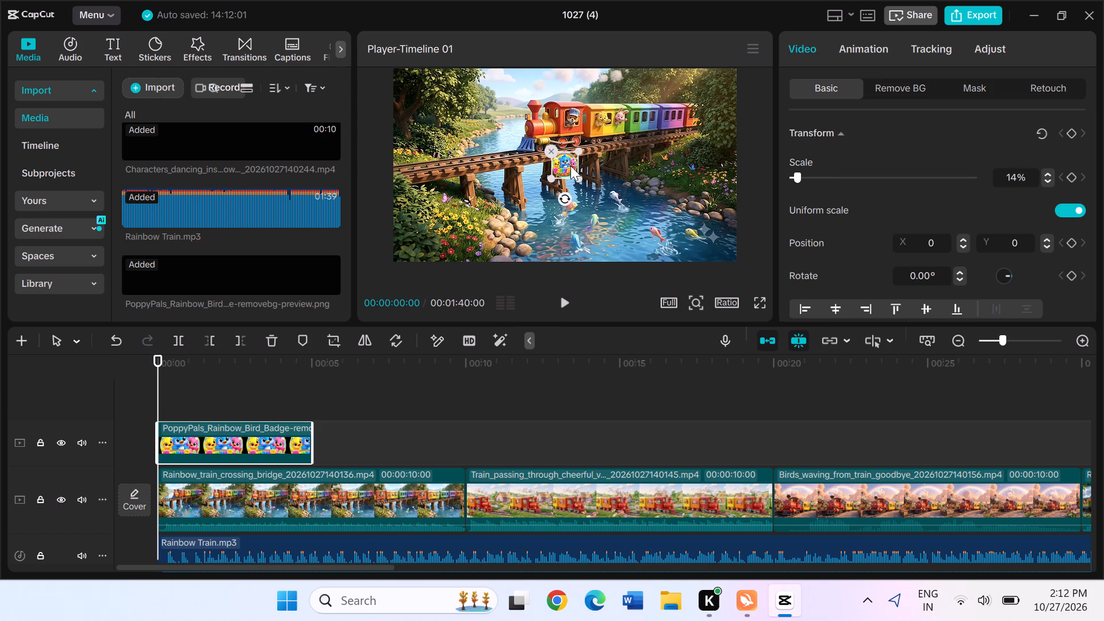
left_click_drag(570, 166, 712, 235)
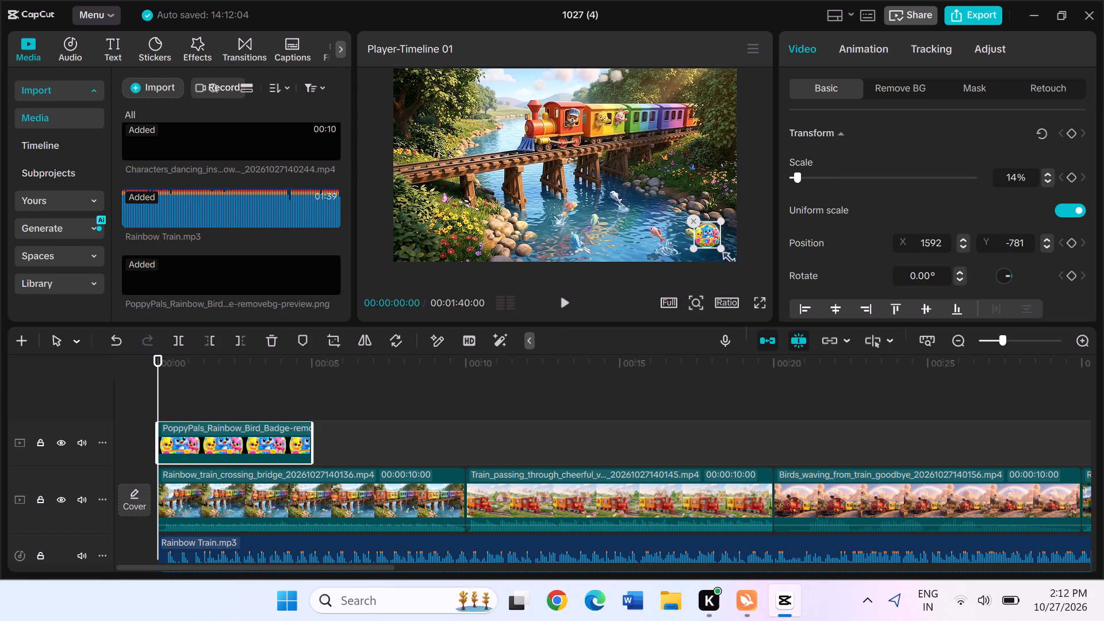
left_click(719, 248)
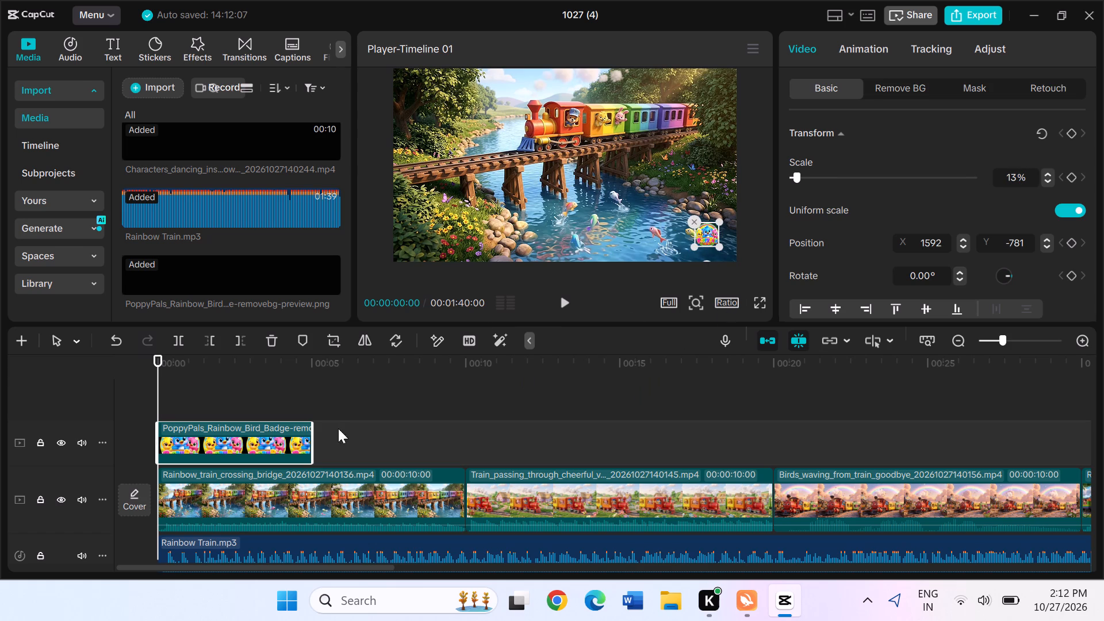
Extend the badge clip to 00:01:40:00 so it ends with the last clip on the main track.
left_click_drag(312, 435, 870, 456)
scroll(746, 455, "left", 3)
scroll(870, 456, "left", 3)
left_click_drag(870, 456, 794, 477)
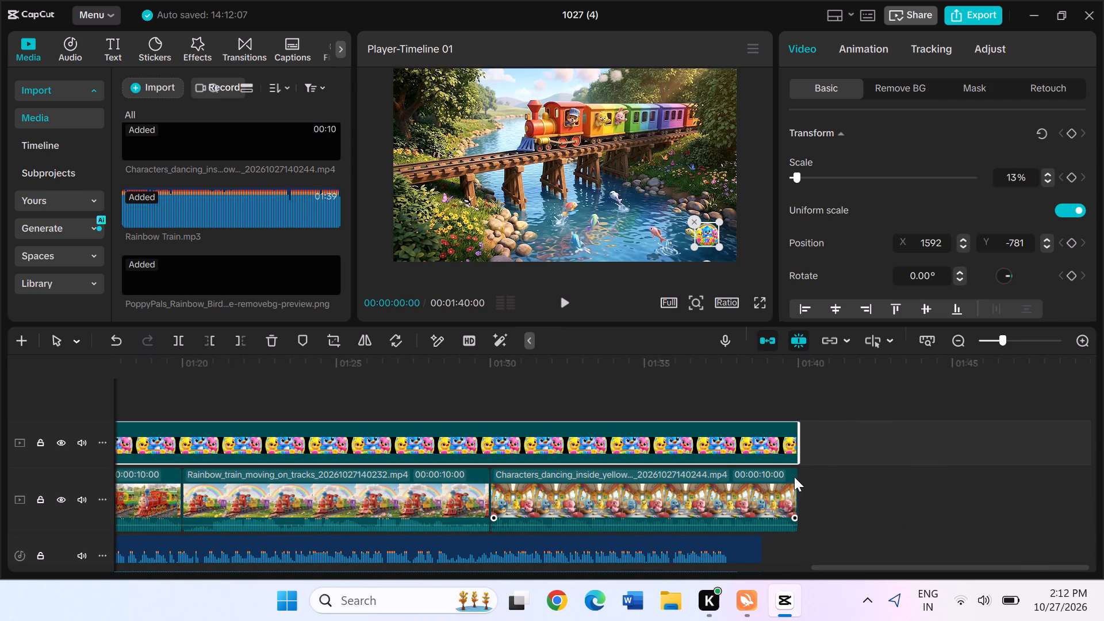
Play the timeline from the beginning into the final Characters_dancing clip, checking the picture, badge and sound.
scroll(794, 477, "right", 5)
scroll(506, 405, "right", 2)
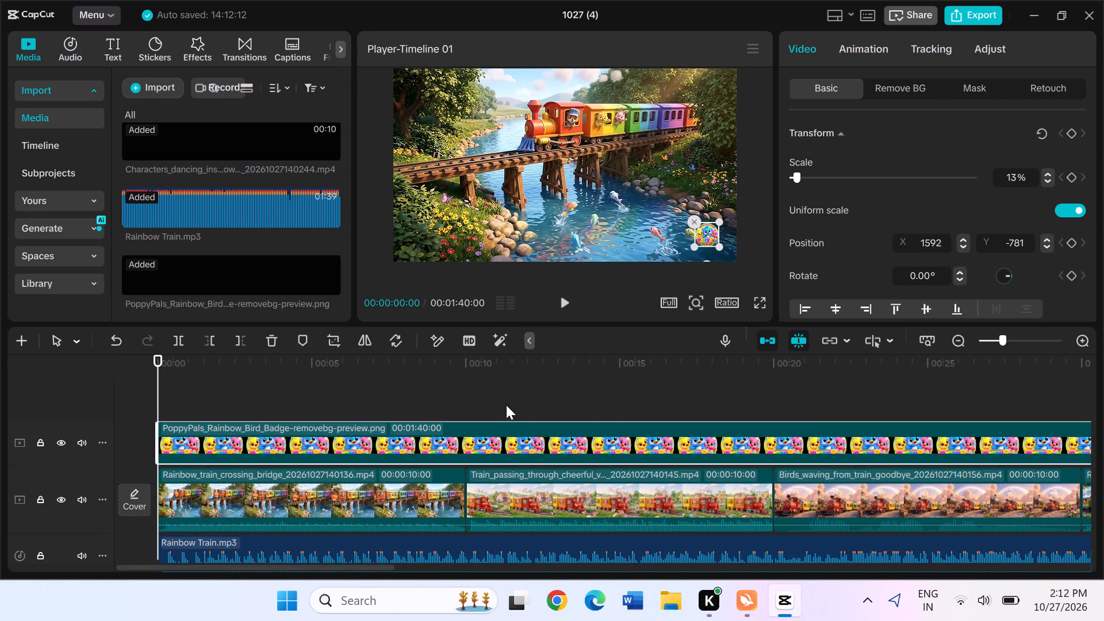
scroll(465, 442, "right", 3)
left_click(402, 383)
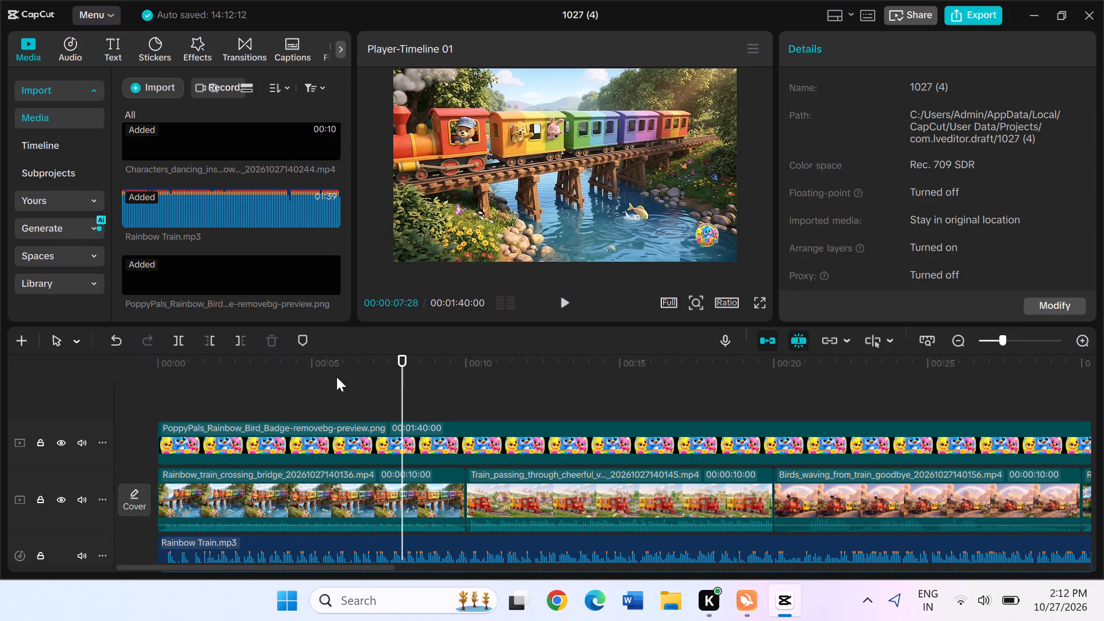
left_click(155, 365)
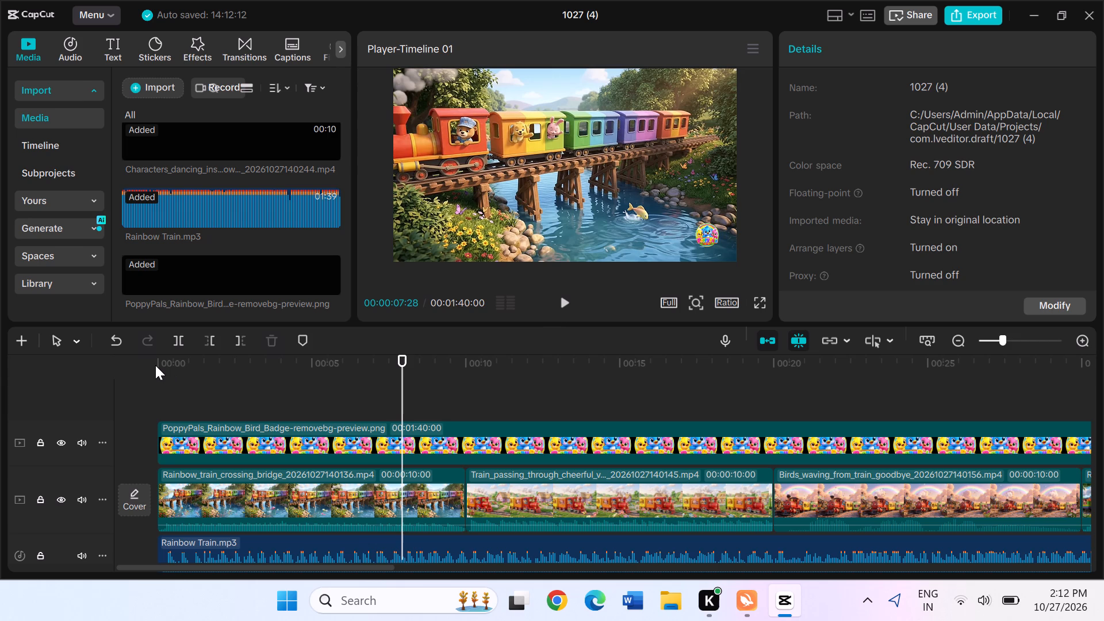
left_click(159, 365)
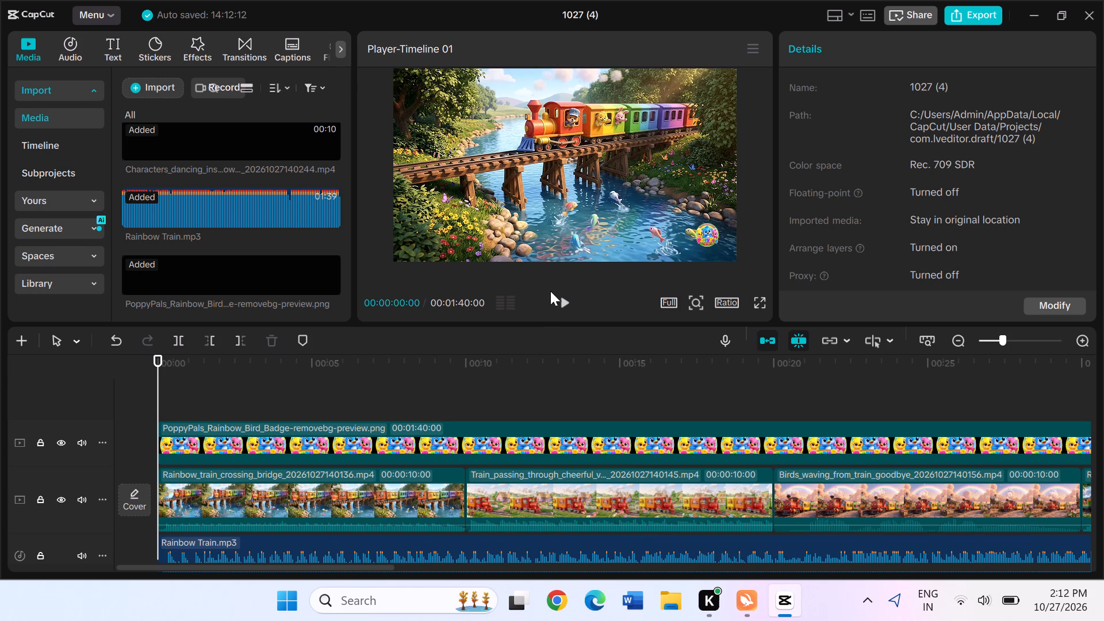
left_click(570, 305)
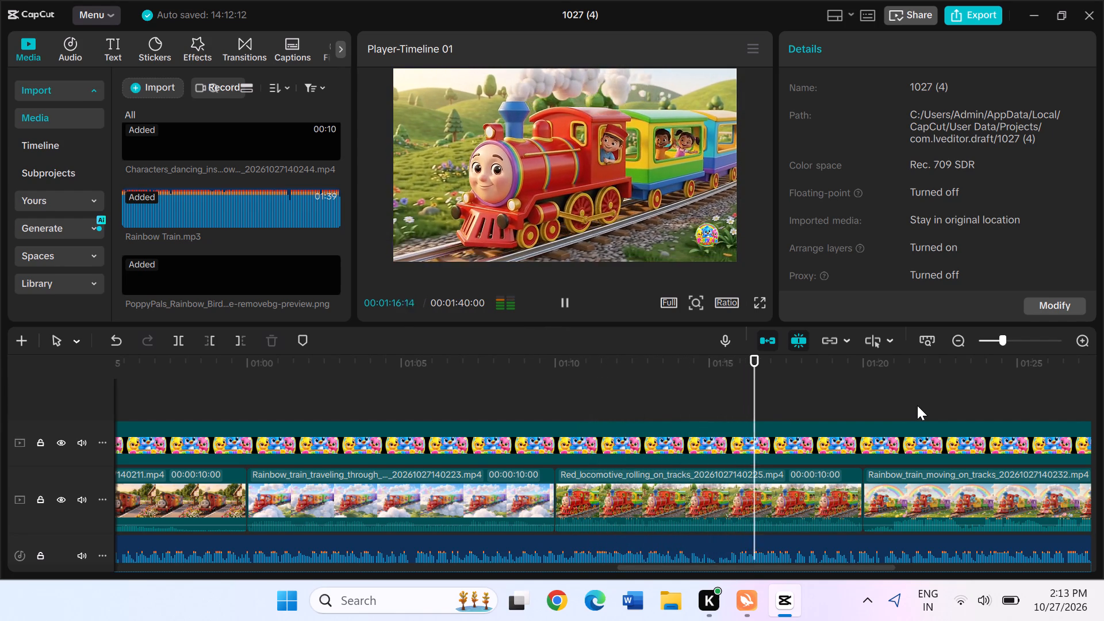
scroll(917, 405, "right", 2)
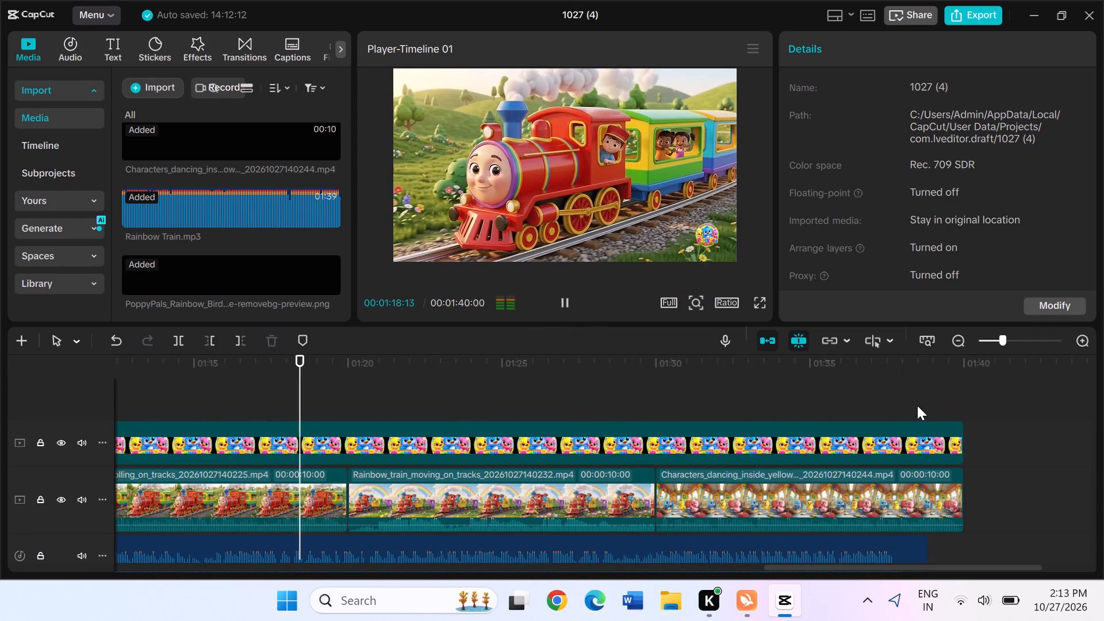
scroll(917, 405, "right", 5)
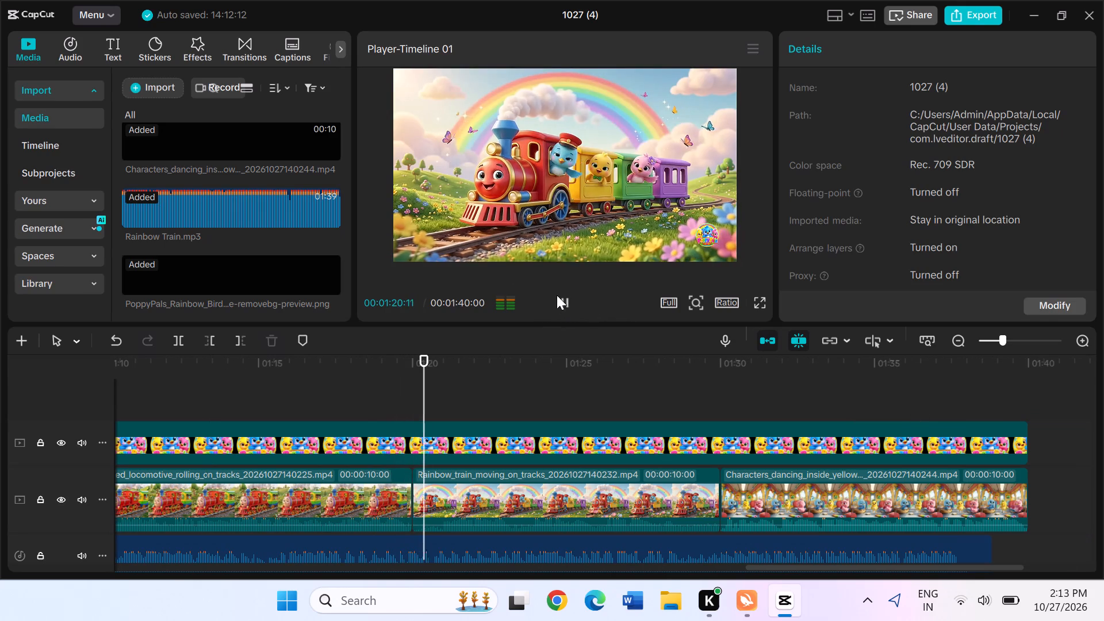
left_click(565, 300)
left_click(563, 303)
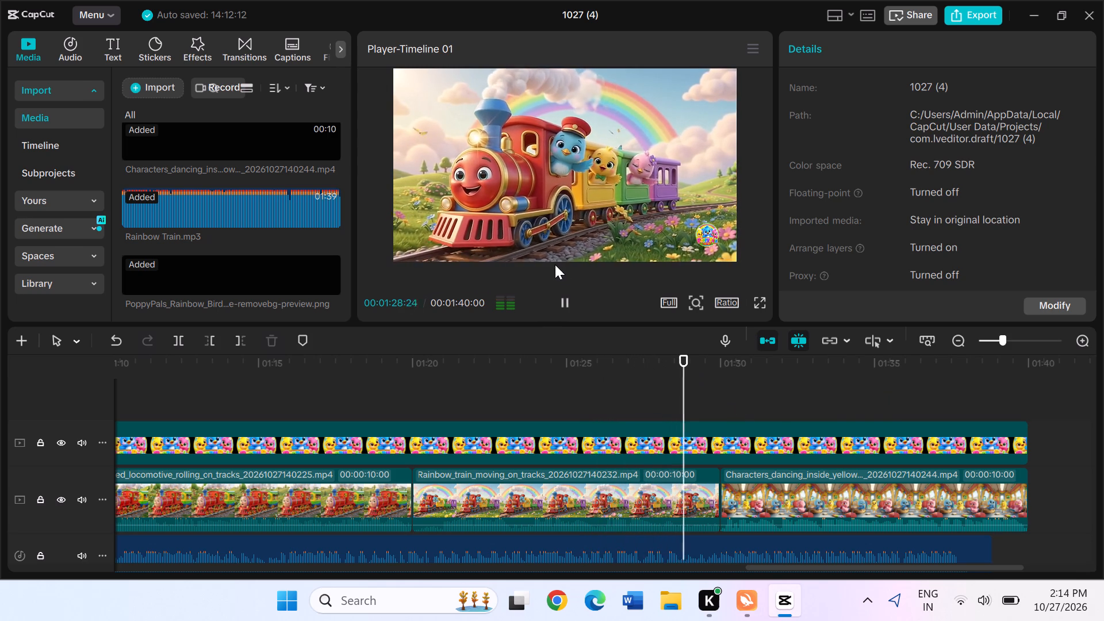
left_click(551, 299)
left_click(558, 299)
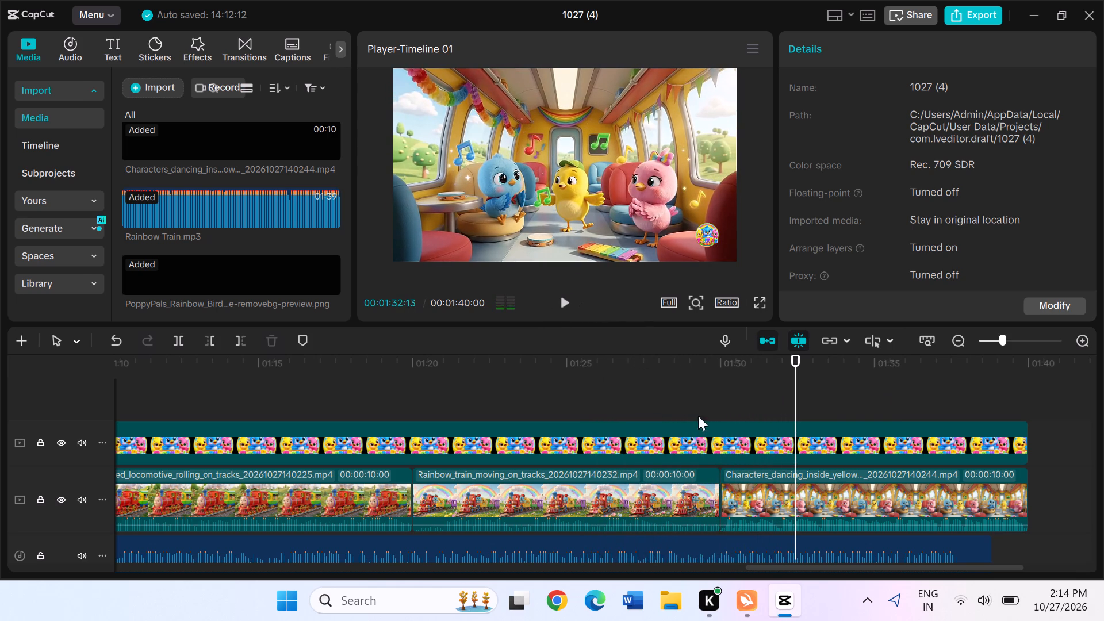
Turn the volume all the way down on the Rainbow_train_moving_on_tracks and Red_locomotive_rolling_on_tracks clips.
left_click(655, 499)
left_click(859, 45)
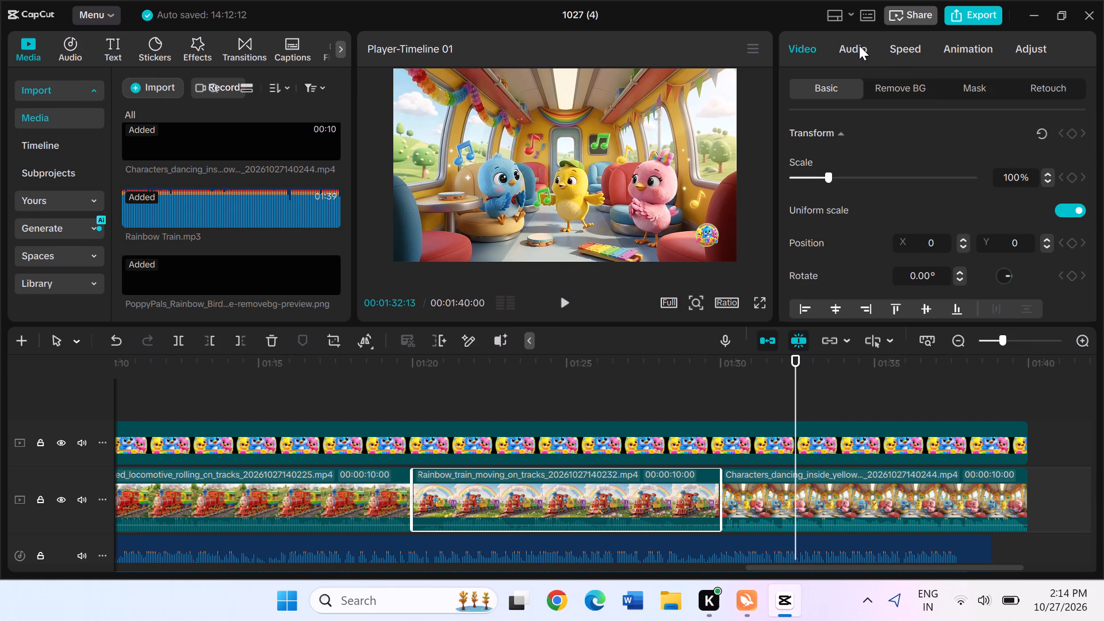
left_click_drag(916, 174, 770, 175)
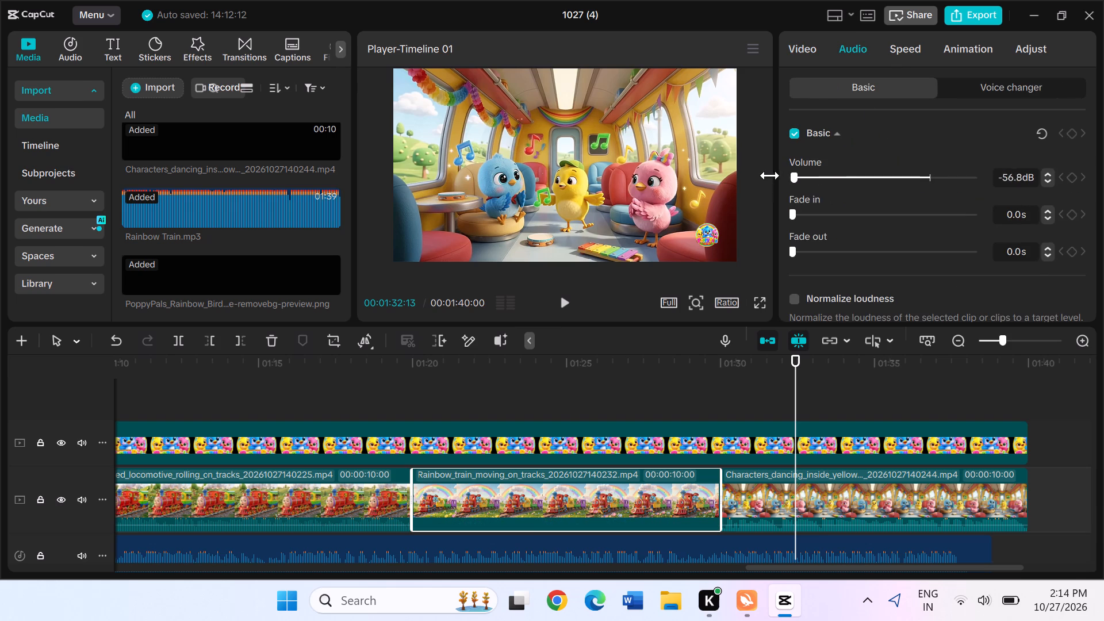
left_click_drag(770, 175, 768, 175)
left_click(377, 499)
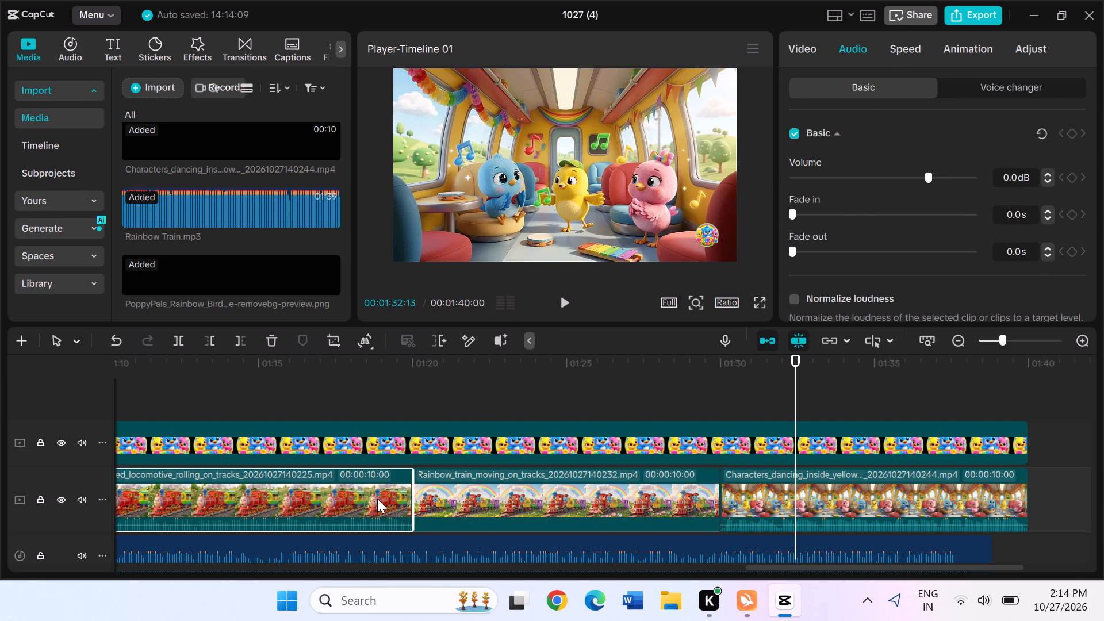
left_click_drag(898, 174, 696, 181)
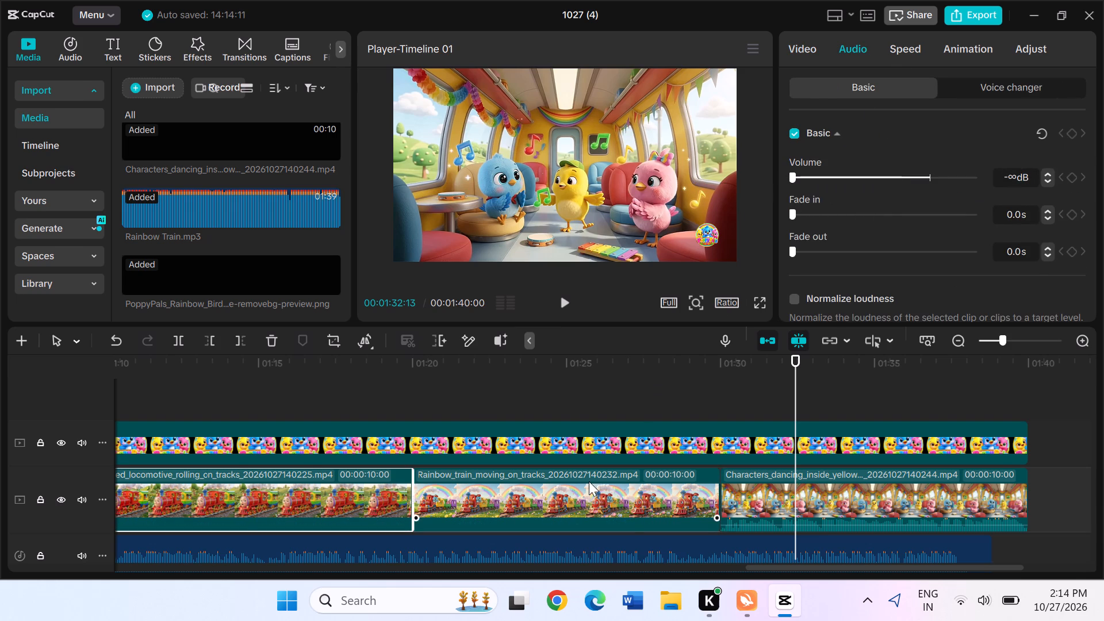
scroll(589, 481, "right", 3)
left_click(746, 493)
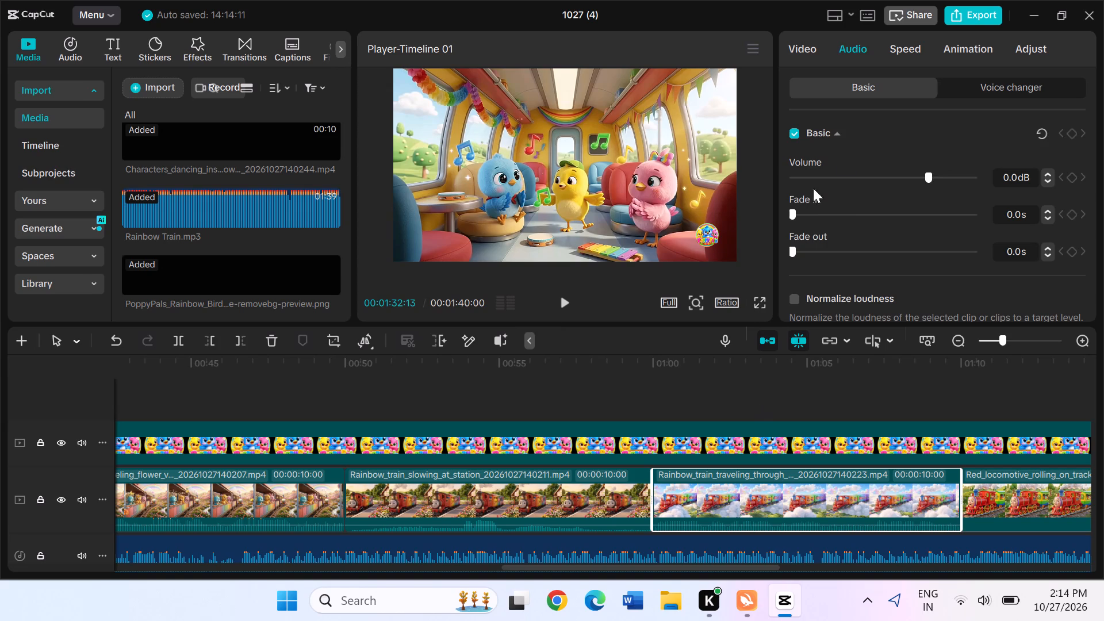
left_click_drag(844, 178, 759, 194)
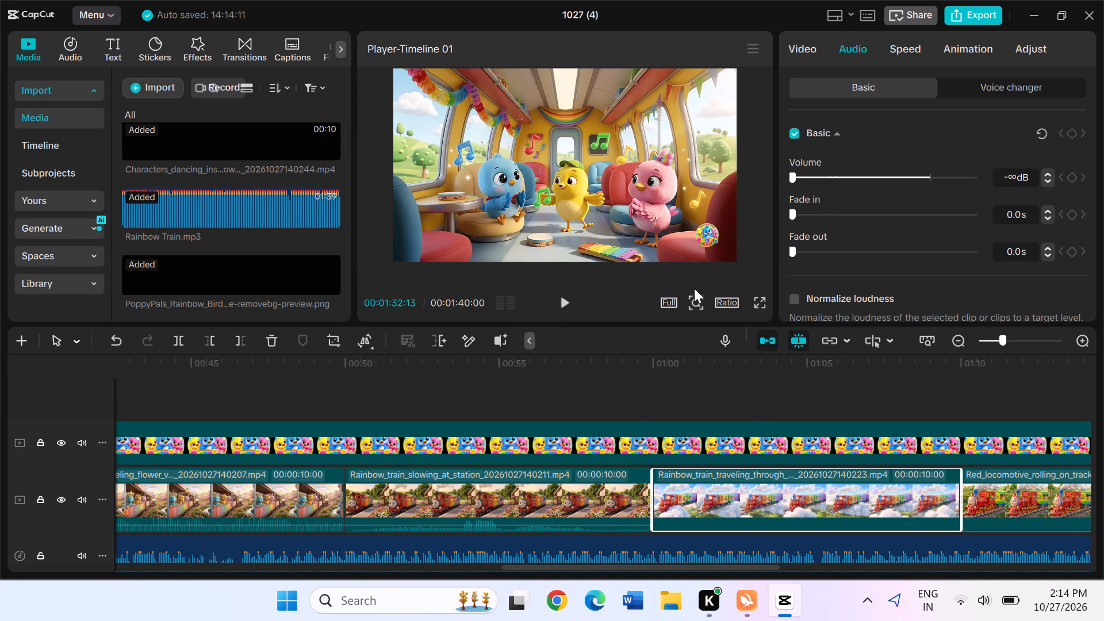
left_click(562, 486)
left_click_drag(913, 178, 849, 186)
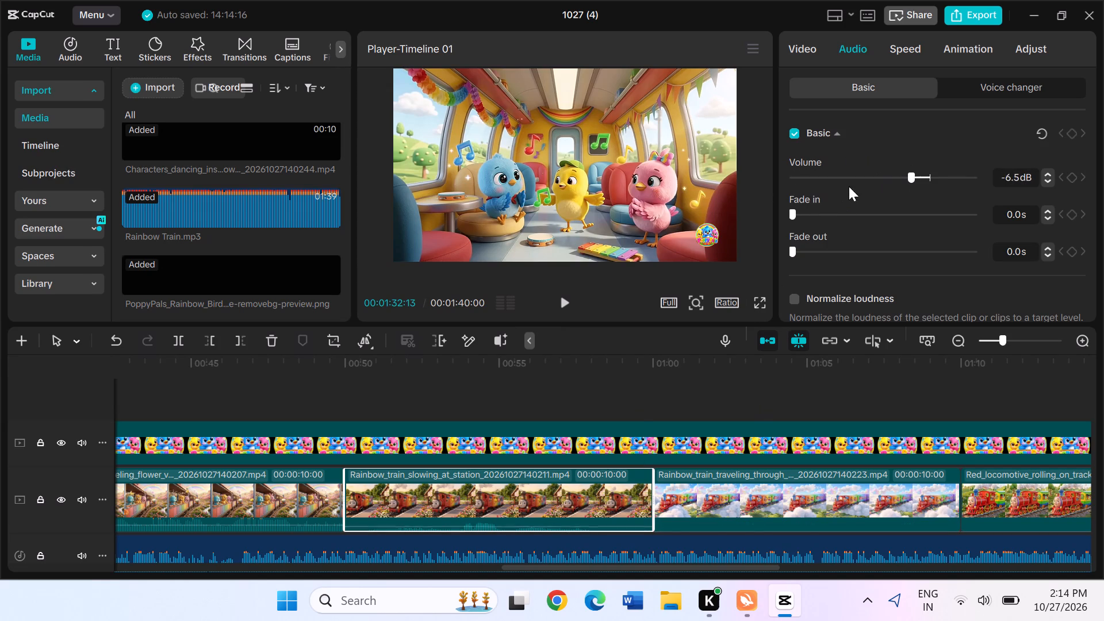
left_click_drag(849, 186, 672, 209)
left_click(270, 493)
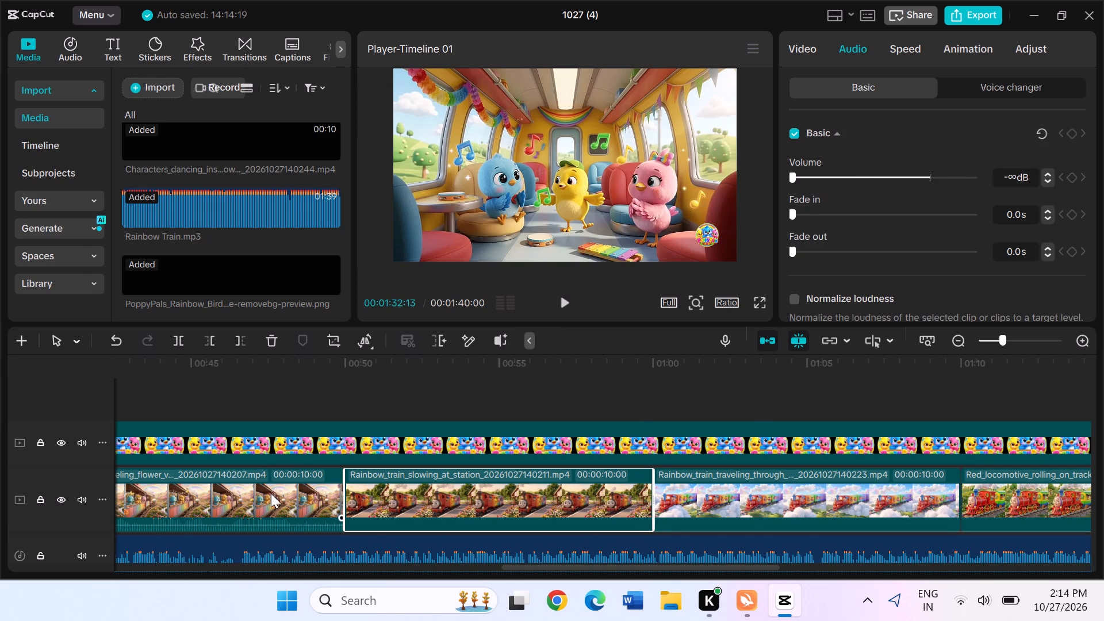
left_click_drag(872, 179, 691, 256)
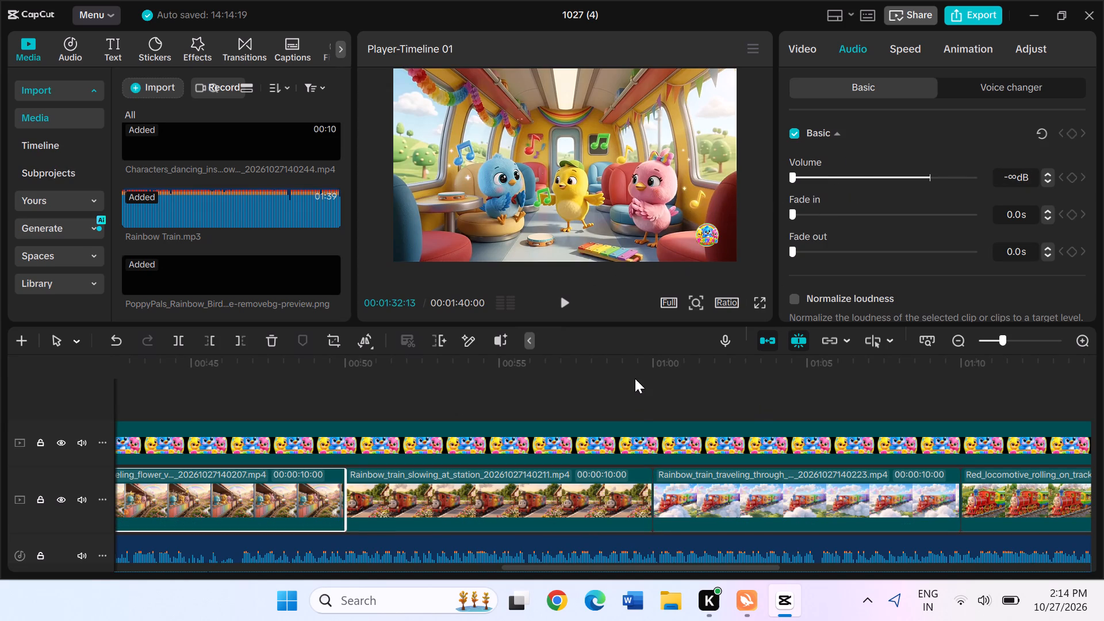
Set the volume to -∞ dB on the Rainbow_train_rolls_through_trees, Birds_waving_from_train_goodbye and Train_passing_through_cheerful clips.
scroll(635, 378, "right", 4)
scroll(488, 453, "right", 2)
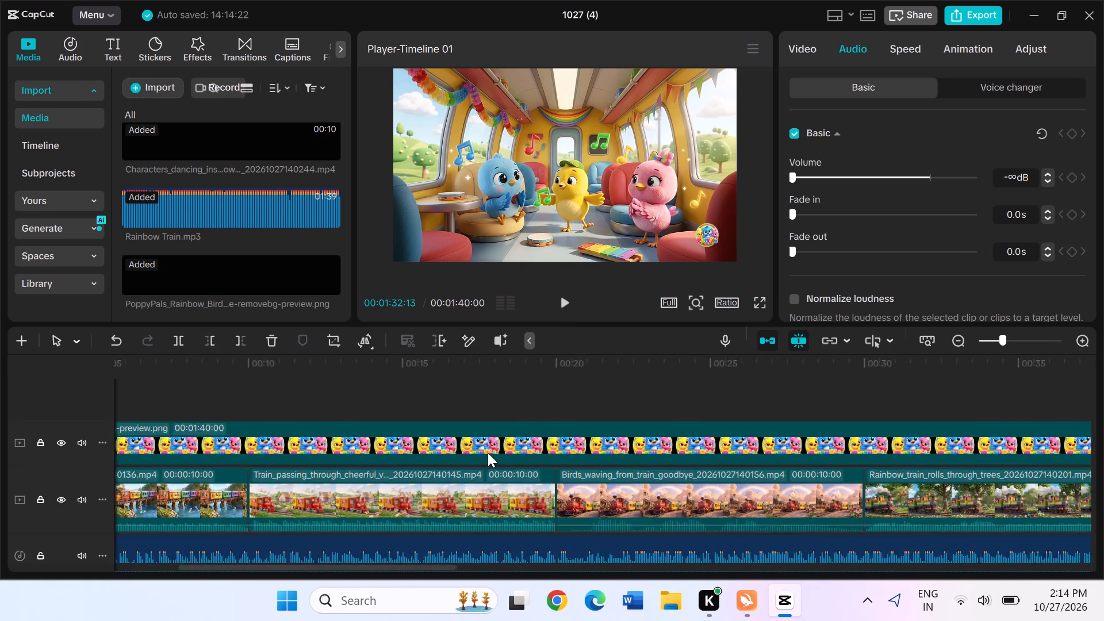
scroll(488, 453, "right", 1)
left_click(747, 499)
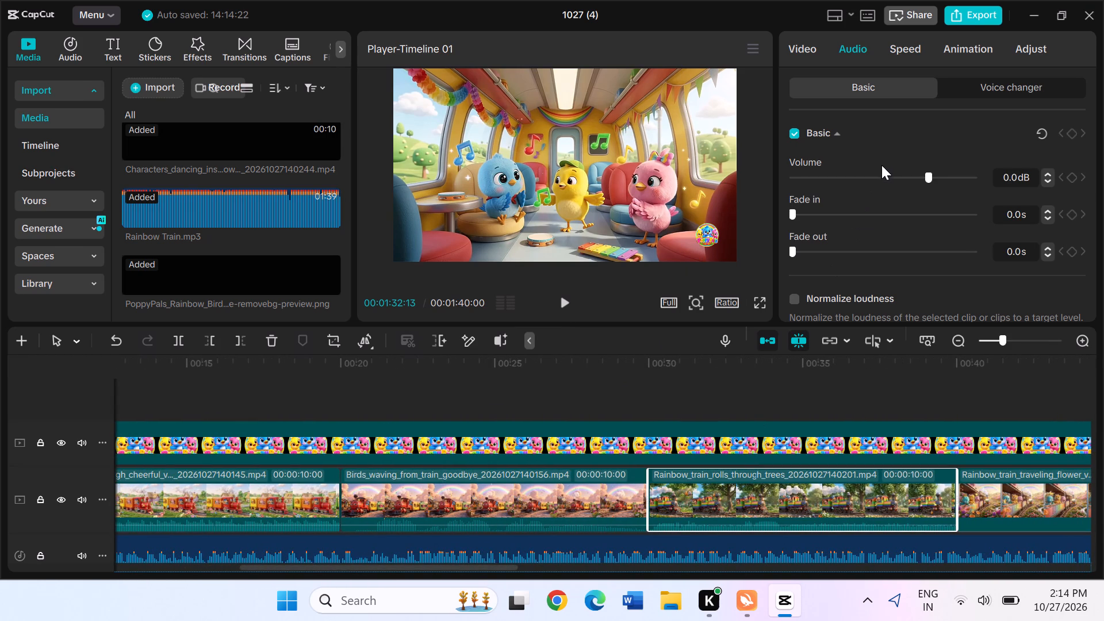
left_click_drag(880, 180, 727, 184)
left_click(529, 507)
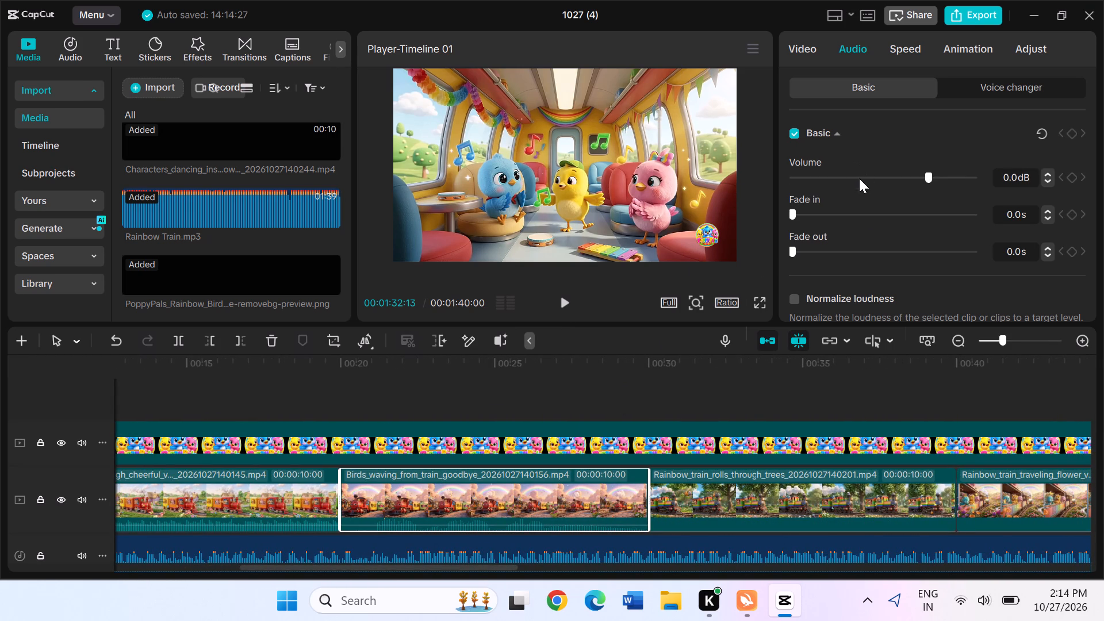
left_click_drag(858, 180, 745, 187)
left_click(295, 519)
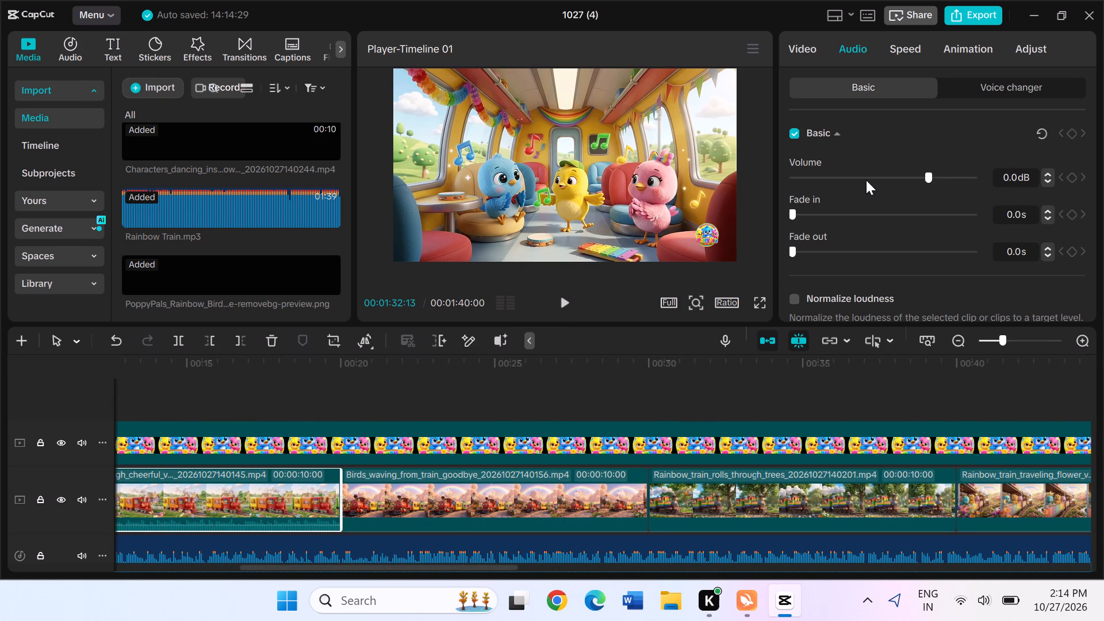
left_click_drag(866, 178, 737, 231)
Set the volume of the first clip, Rainbow_train_crossing_bridge, to -∞ dB.
scroll(642, 427, "right", 1)
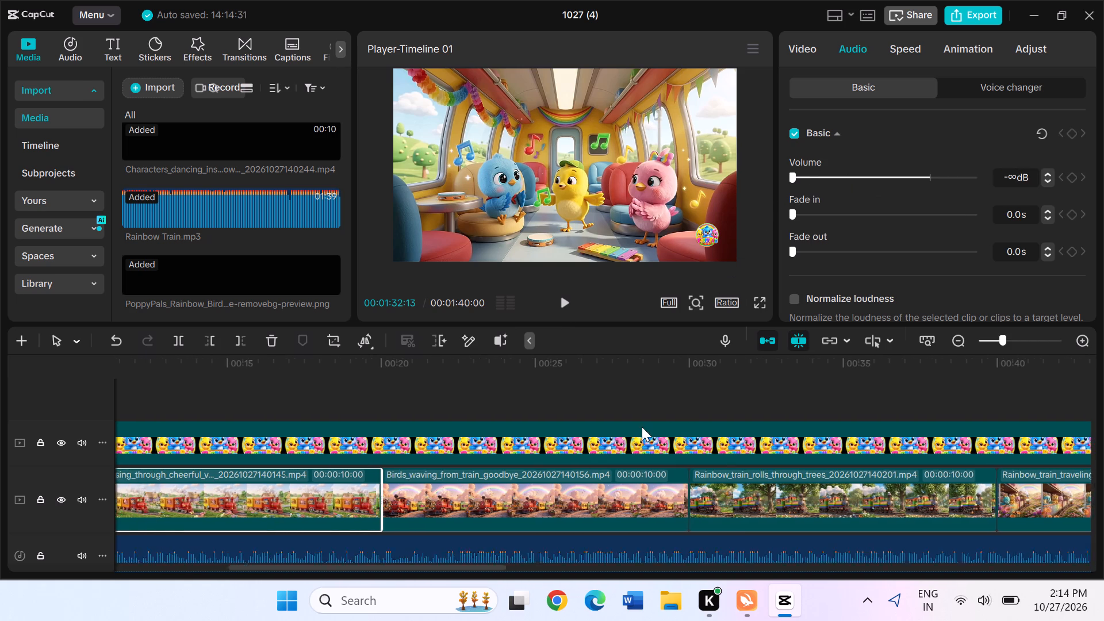
scroll(642, 427, "right", 3)
left_click(421, 511)
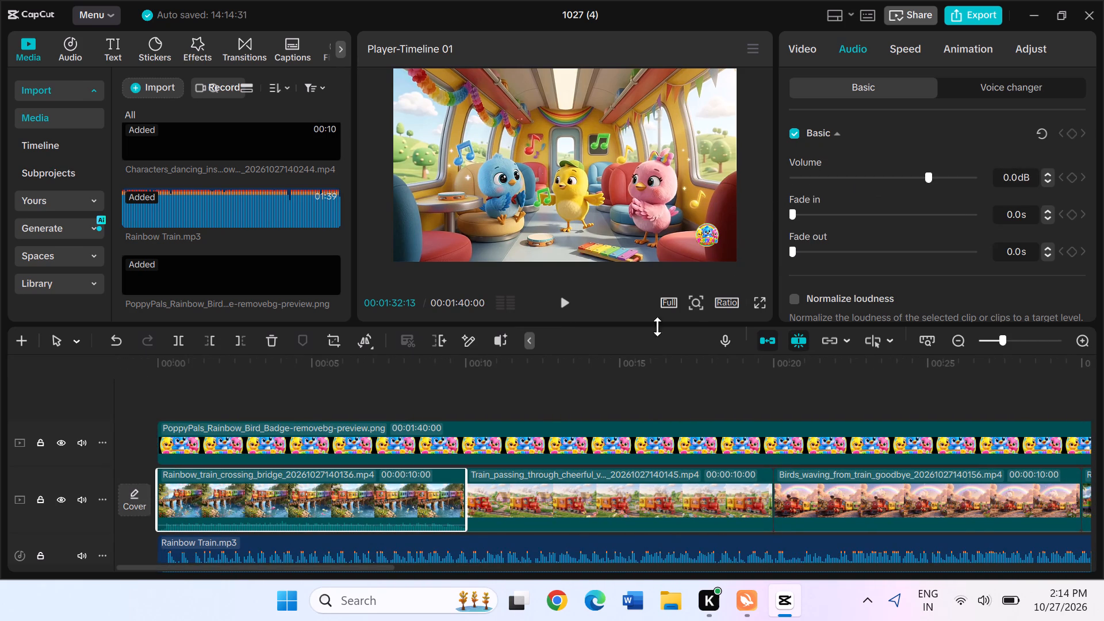
double_click(791, 177)
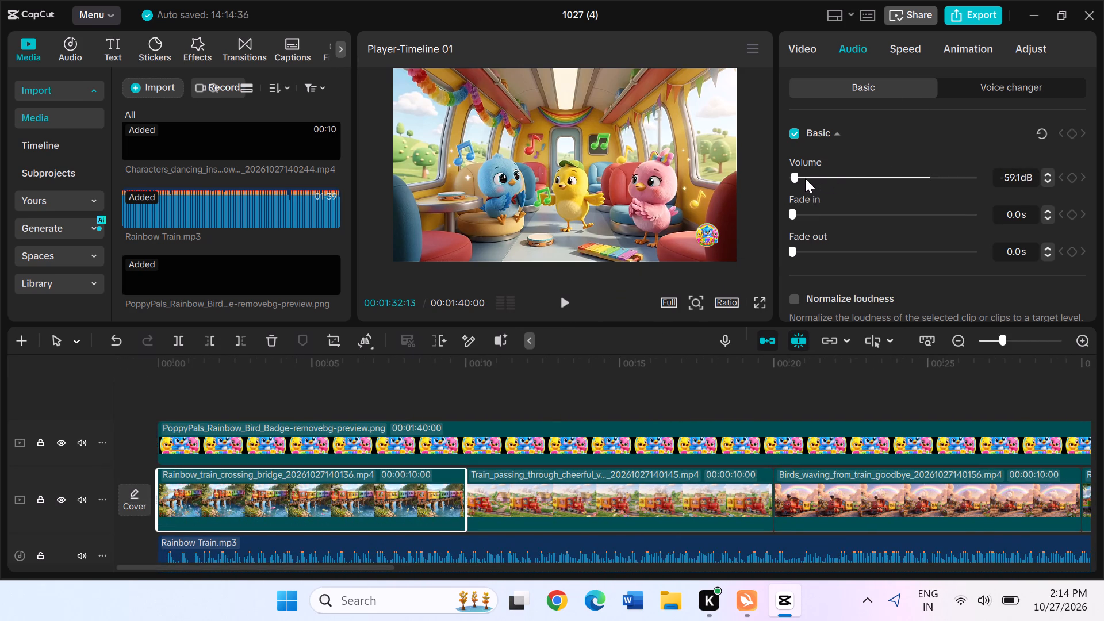
left_click_drag(798, 178, 749, 186)
Check the volume setting of the main-track clips one after another, through to the final Characters_dancing clip.
scroll(593, 459, "right", 3)
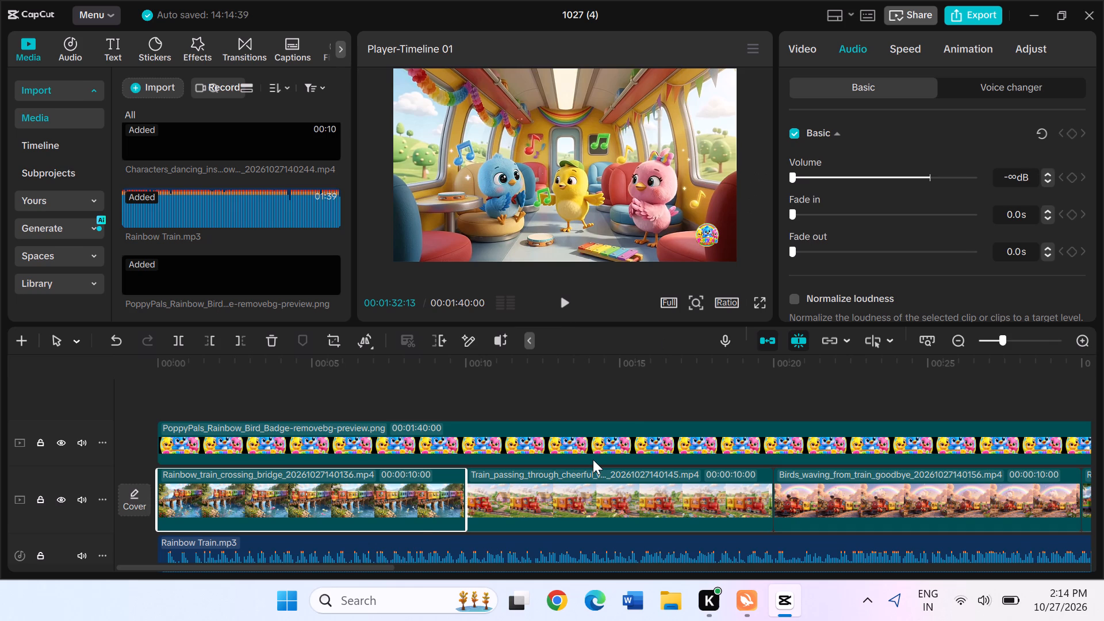
scroll(415, 519, "right", 2)
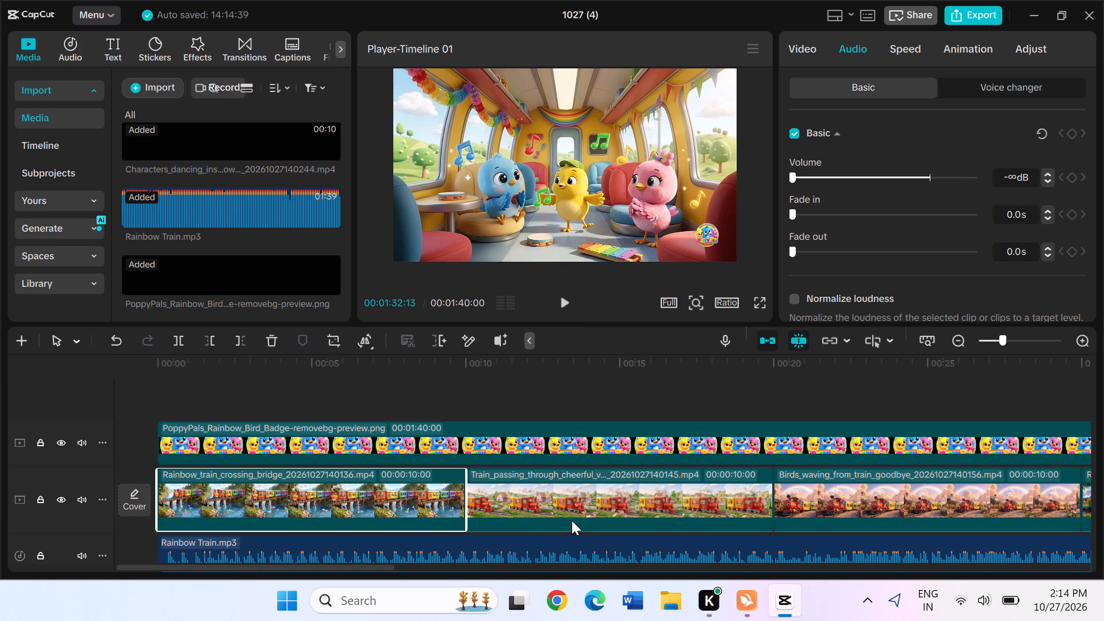
left_click(573, 520)
left_click(893, 513)
scroll(893, 513, "left", 2)
left_click(763, 500)
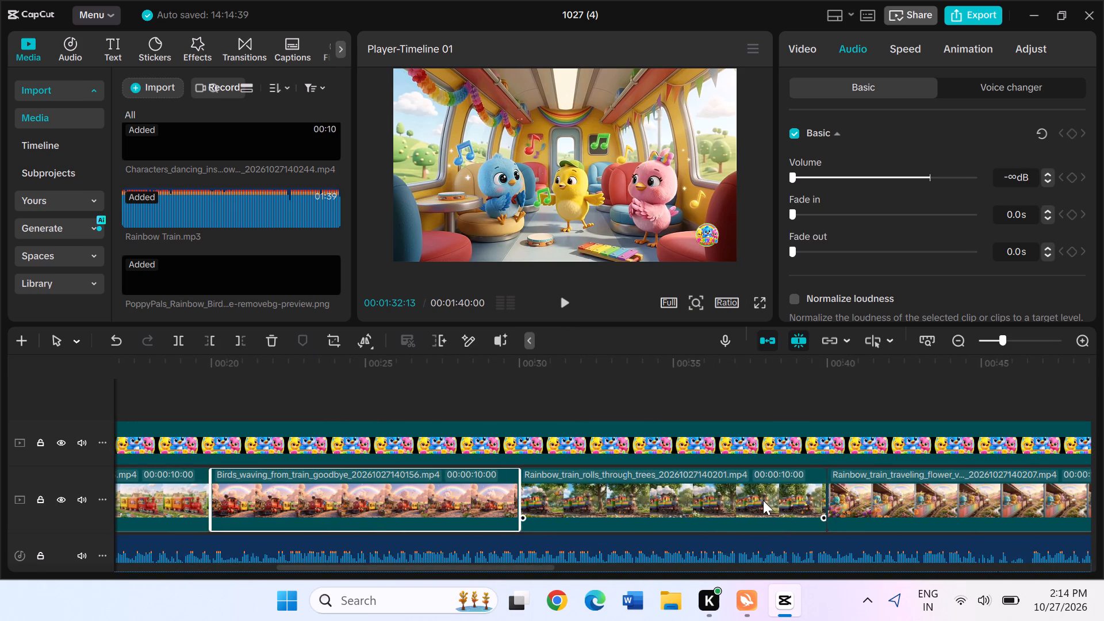
left_click(985, 497)
scroll(985, 497, "left", 1)
left_click(868, 500)
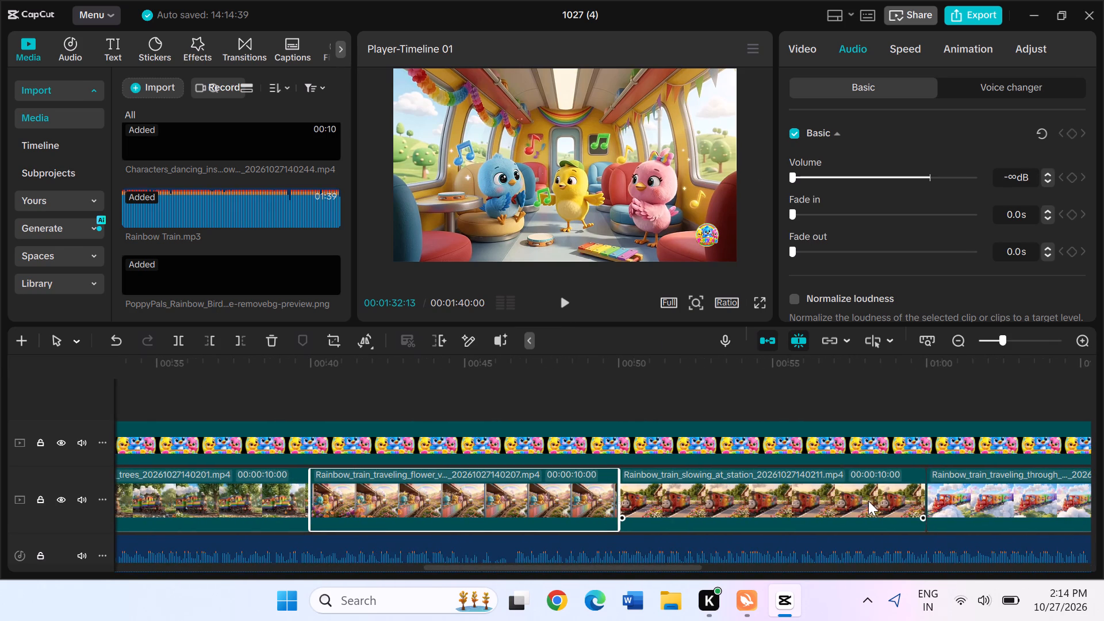
left_click(1008, 500)
scroll(1009, 500, "left", 2)
left_click(758, 513)
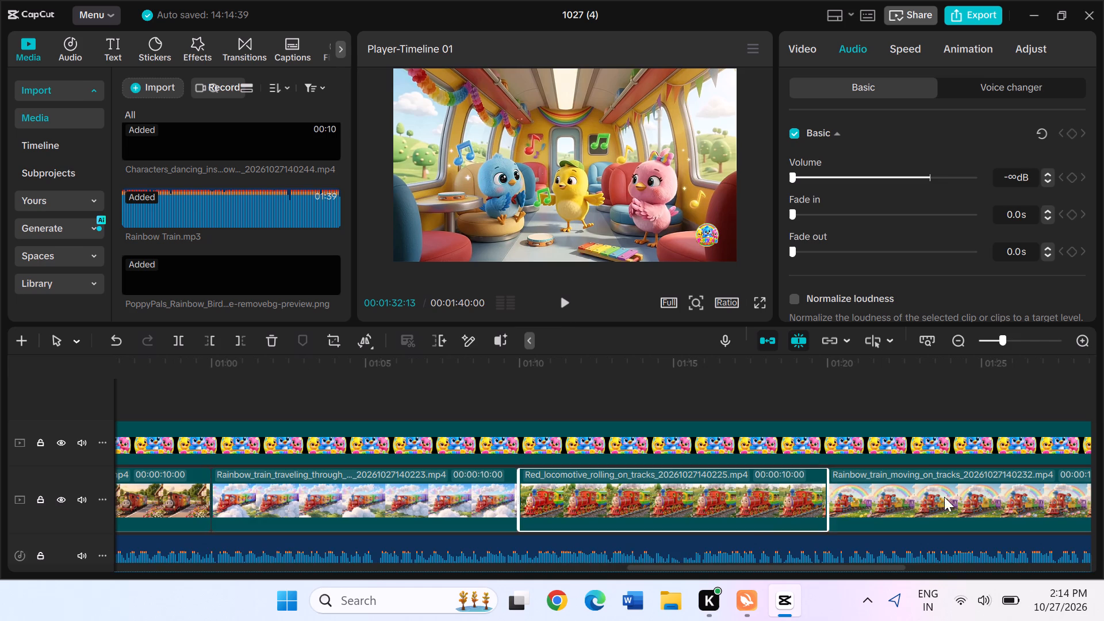
left_click(954, 496)
scroll(954, 496, "left", 1)
left_click(749, 503)
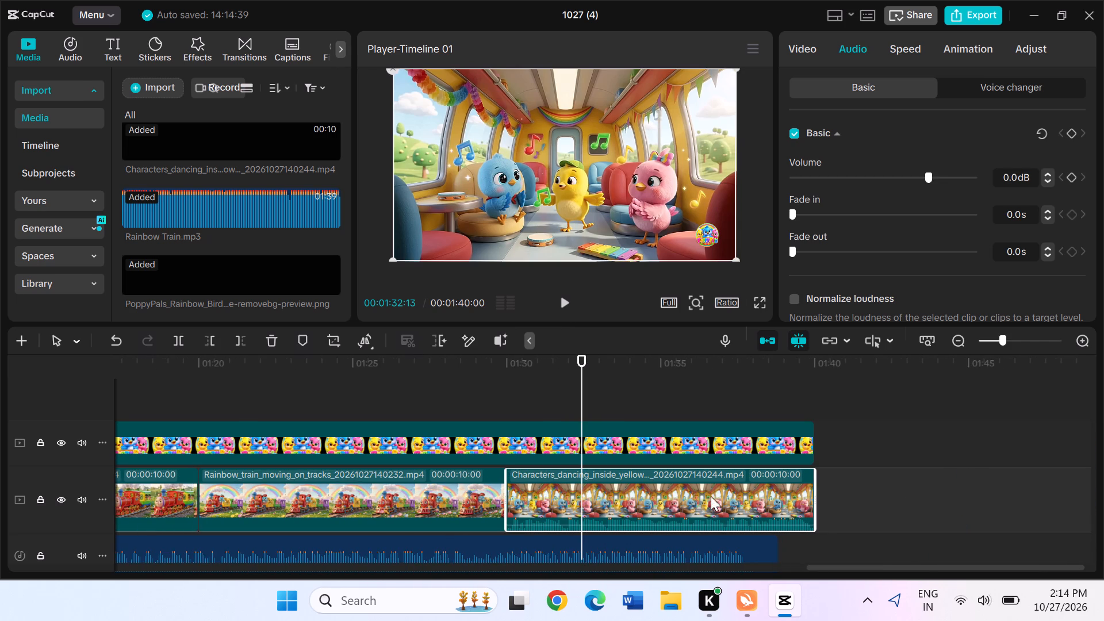
Deselect the clip and return the playhead to the start of the timeline at 00:00:00:00.
left_click_drag(894, 405, 876, 366)
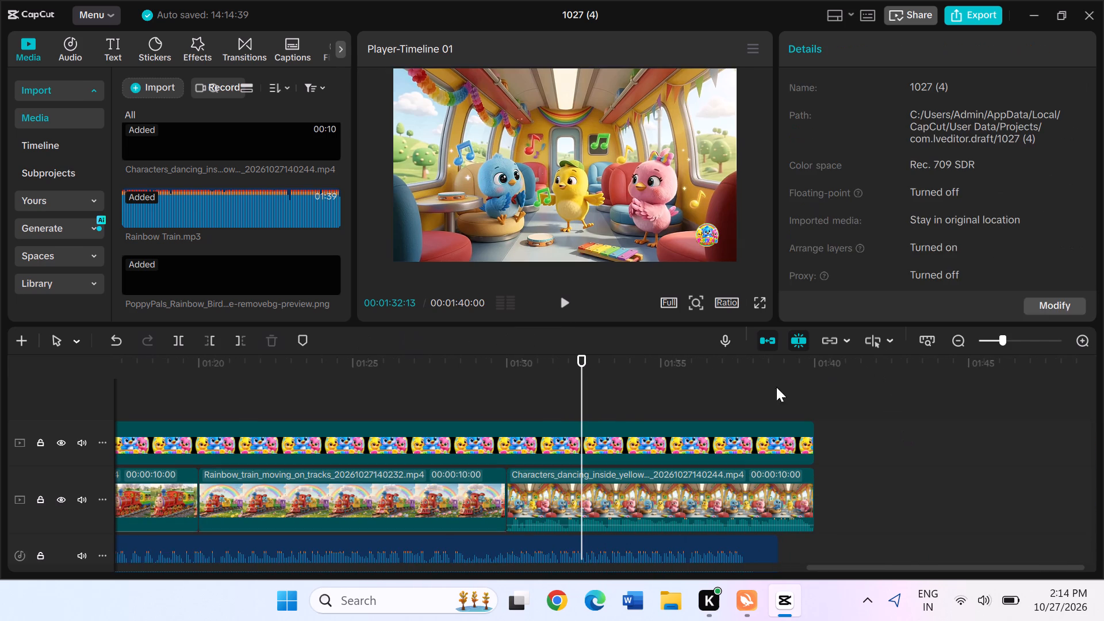
scroll(623, 407, "right", 13)
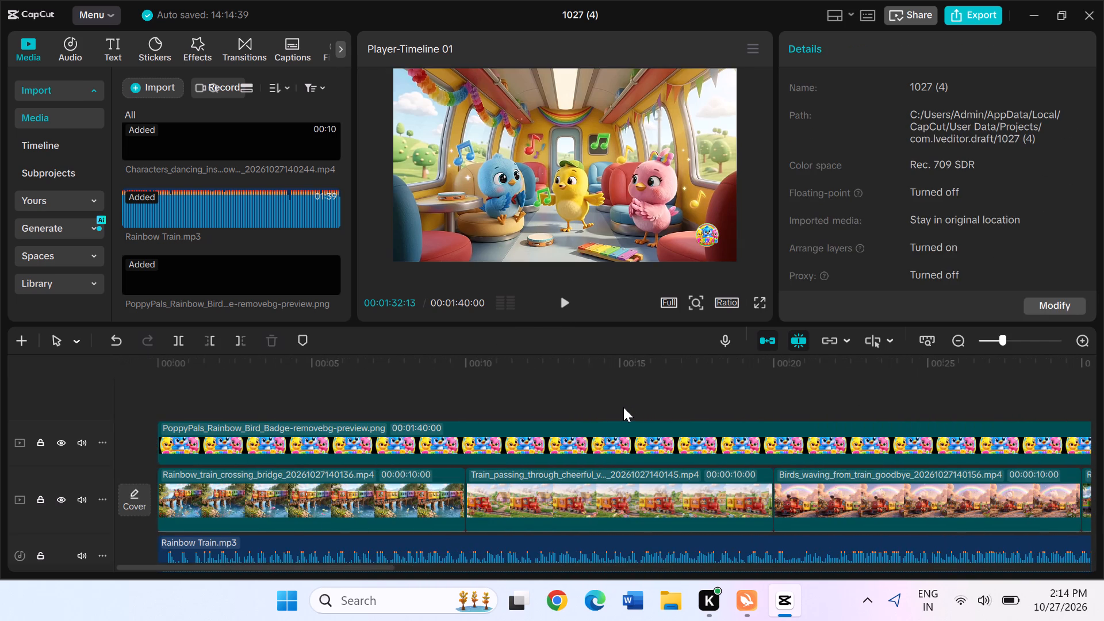
scroll(623, 407, "right", 4)
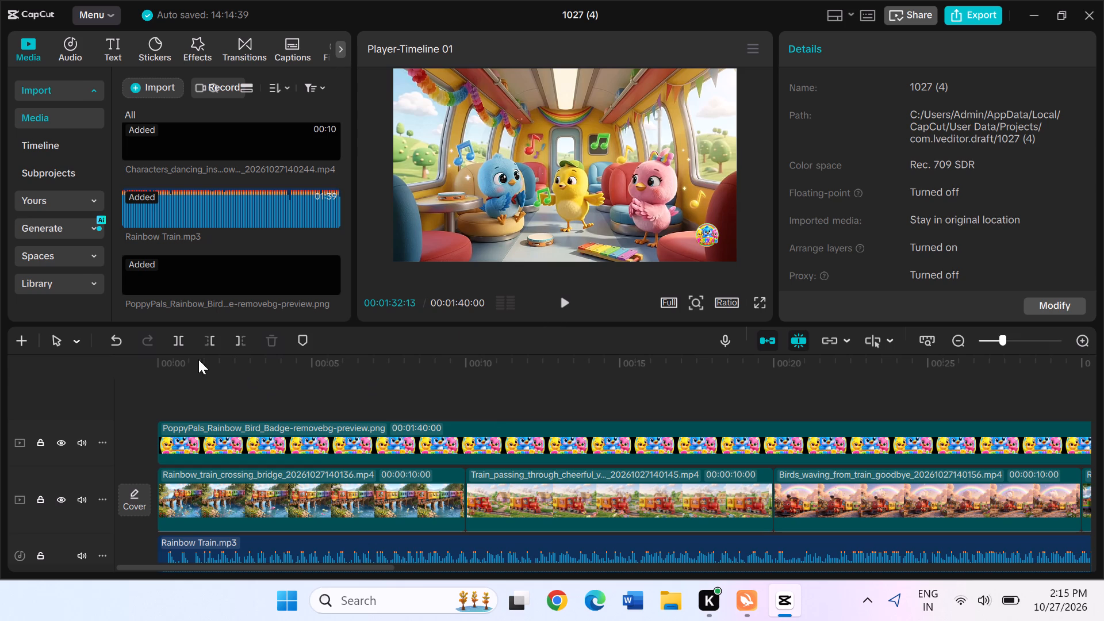
left_click(160, 376)
Search the stickers for "subscribe" and look through the available designs.
left_click(154, 56)
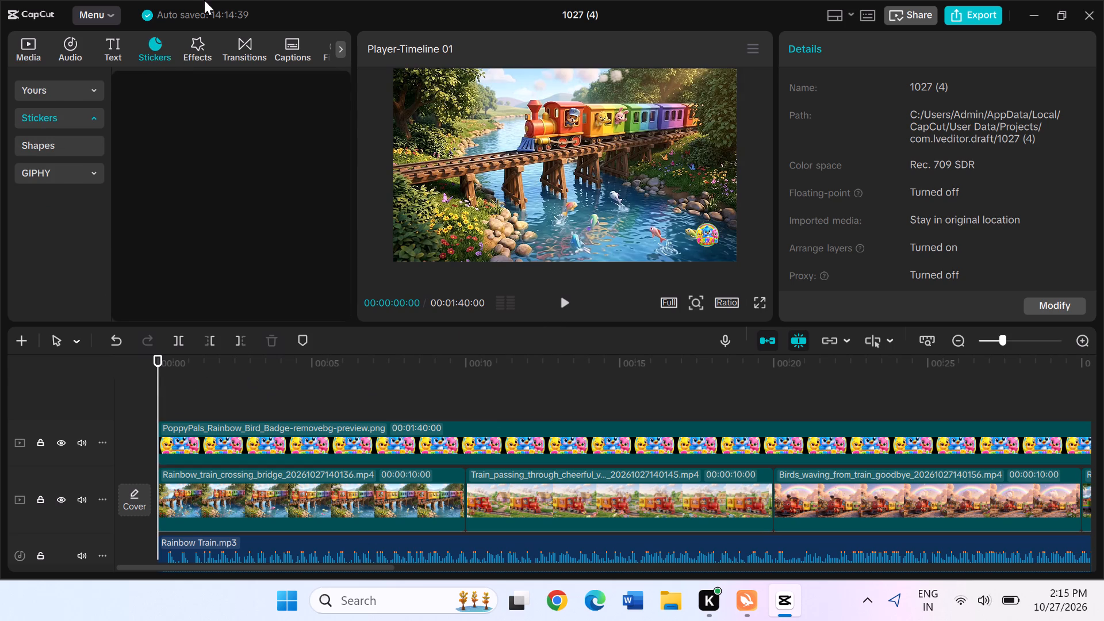
left_click(170, 74)
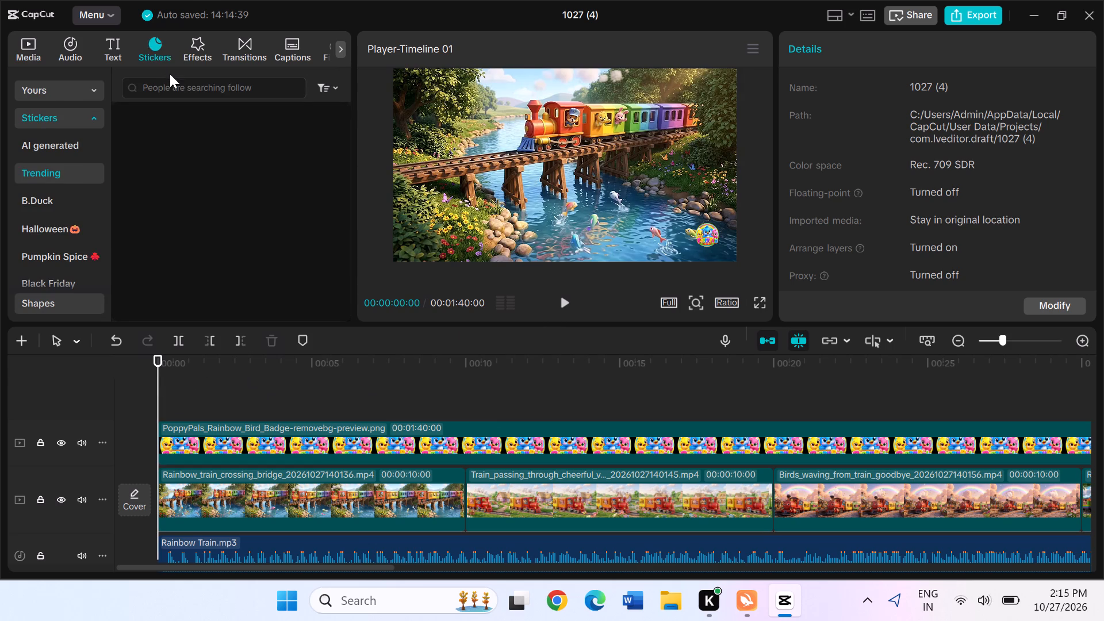
left_click(182, 86)
type("subs")
left_click(183, 110)
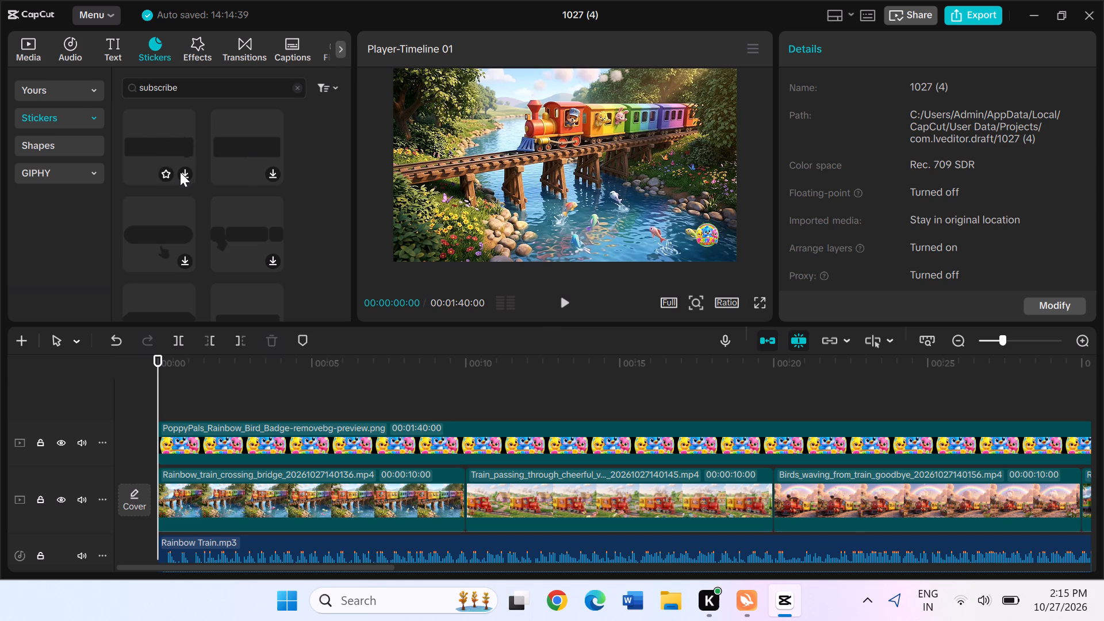
scroll(180, 172, "down", 3)
scroll(180, 172, "up", 5)
scroll(180, 172, "right", 3)
scroll(259, 209, "up", 1)
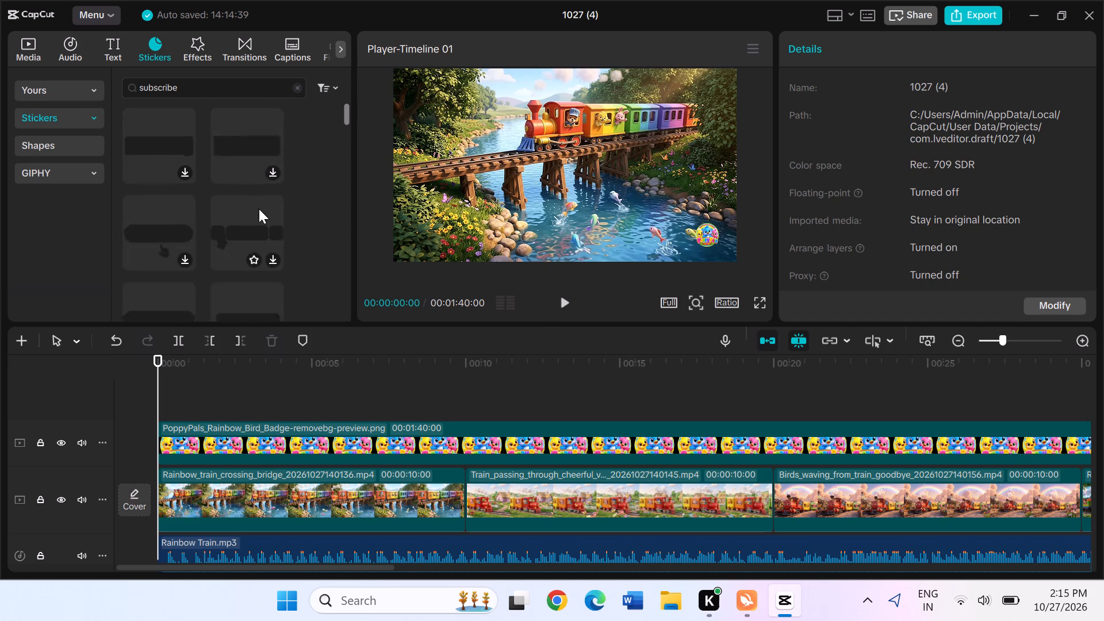
scroll(259, 209, "up", 1)
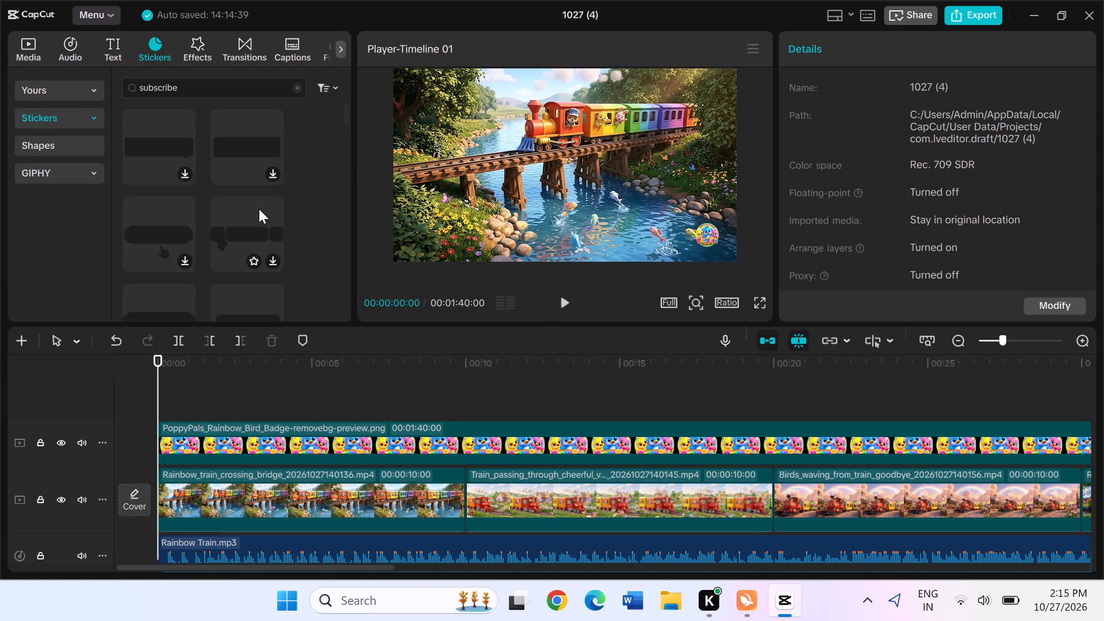
scroll(259, 209, "down", 3)
scroll(259, 209, "up", 5)
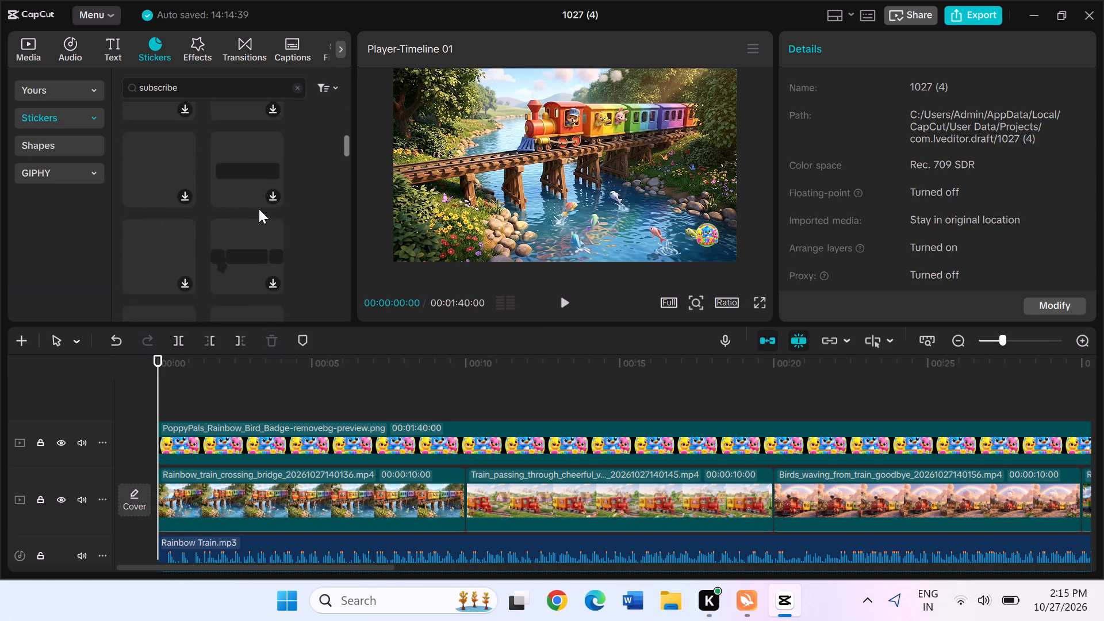
scroll(259, 209, "up", 6)
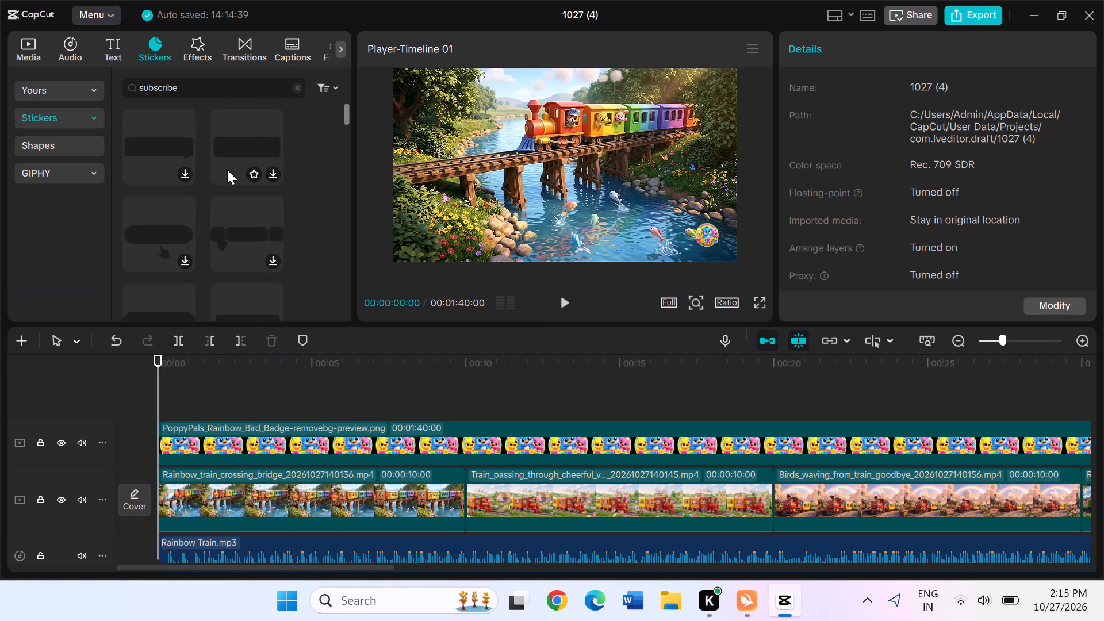
left_click(118, 49)
left_click(136, 136)
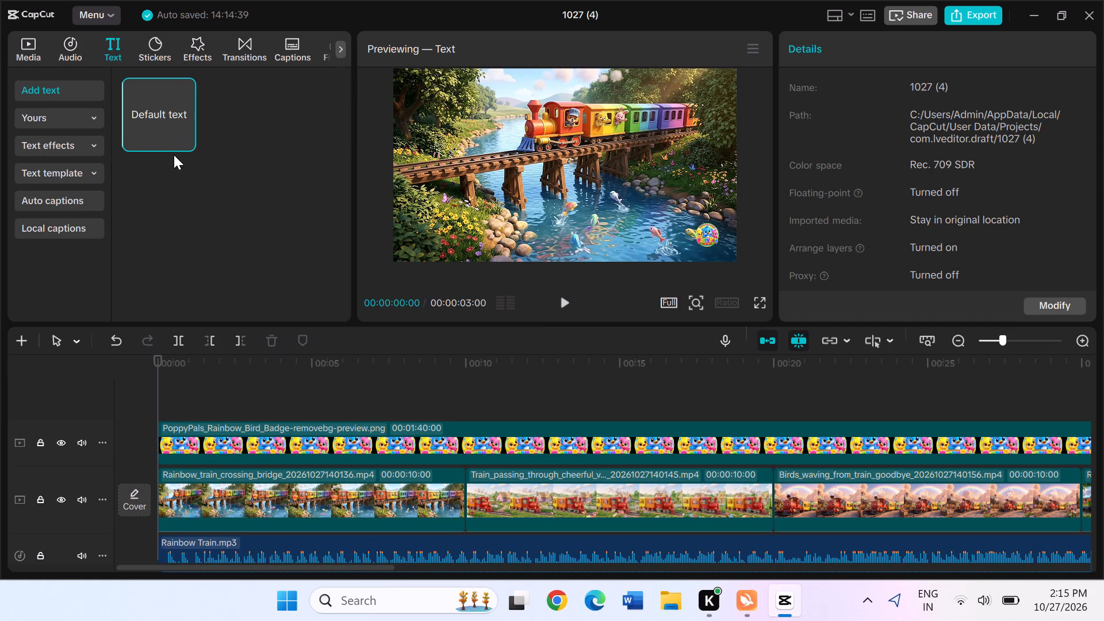
left_click(186, 135)
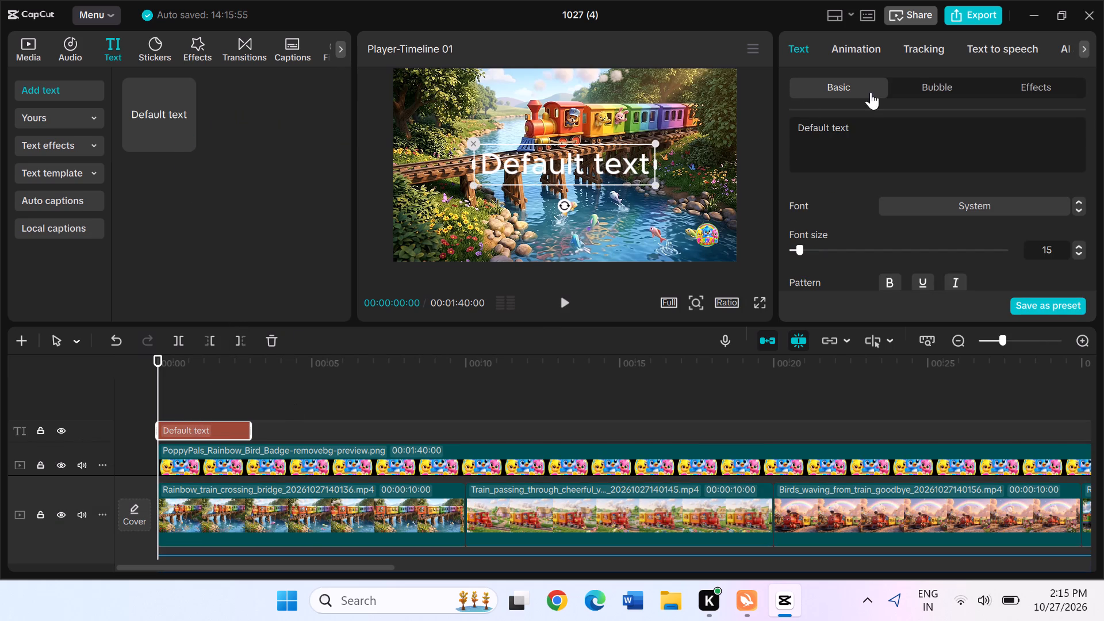
left_click_drag(873, 136, 714, 132)
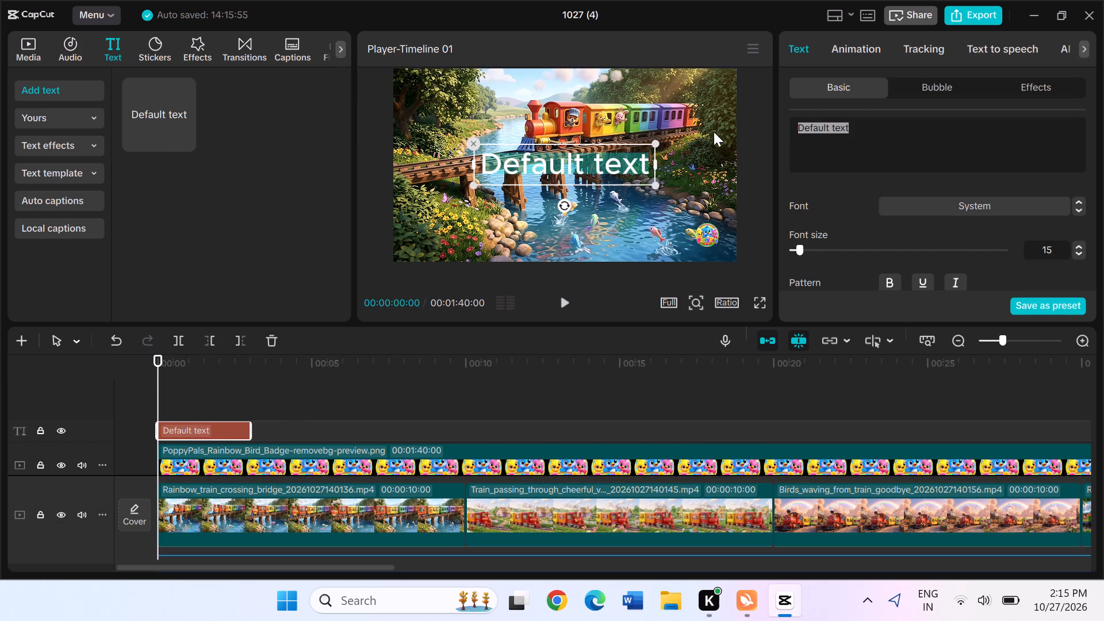
key("shift+at")
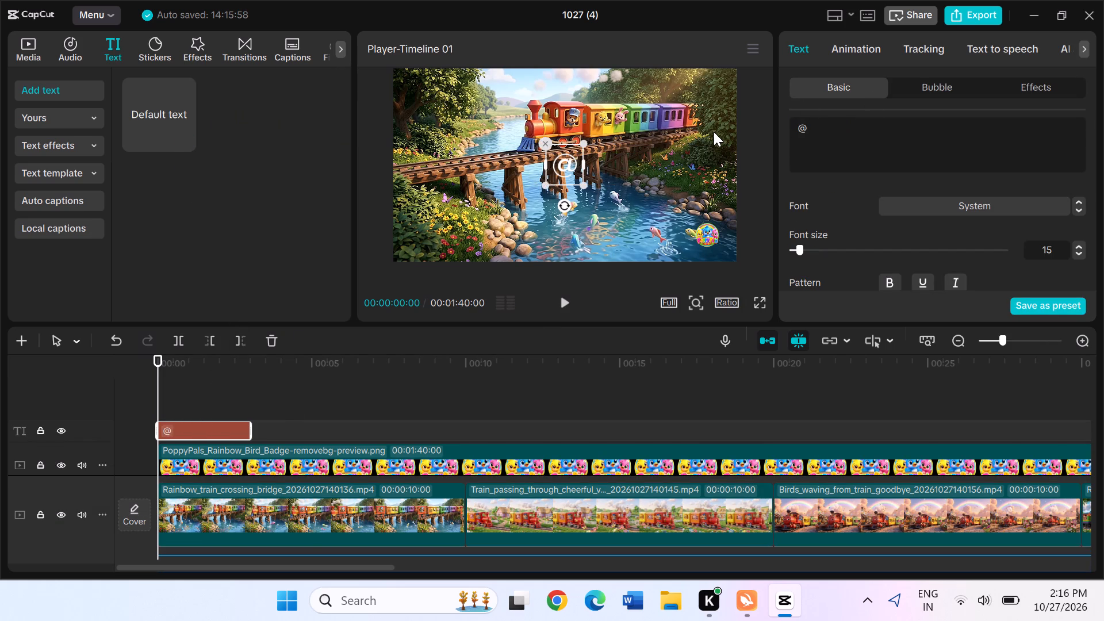
type("Poppy")
key("shift+p")
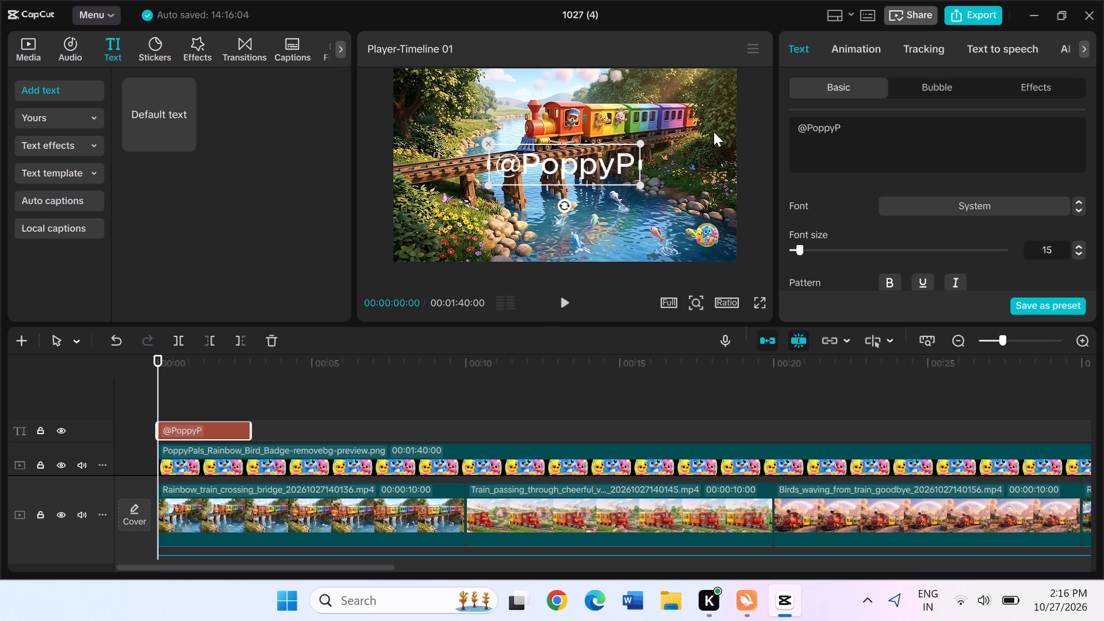
type("al")
type("sYT")
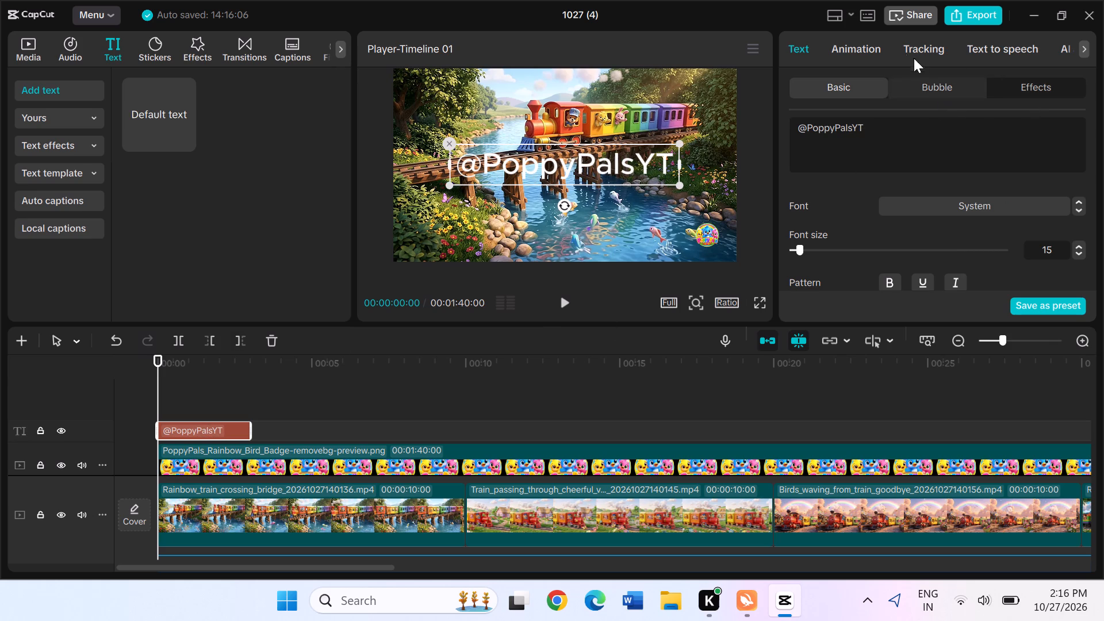
scroll(931, 239, "down", 1)
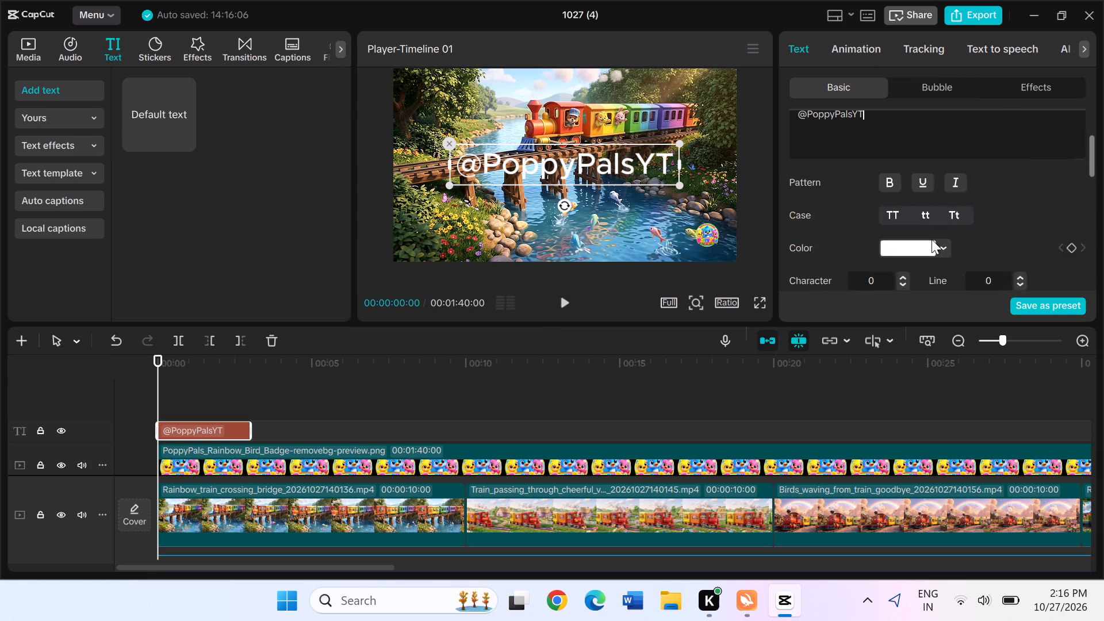
scroll(931, 239, "down", 1)
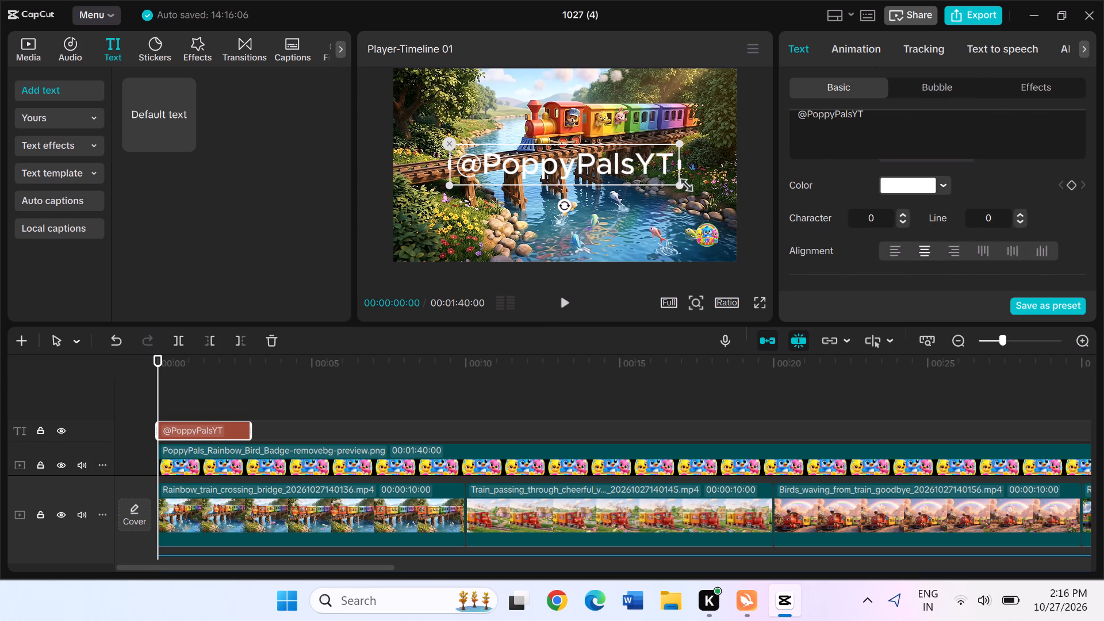
scroll(927, 174, "up", 5)
left_click(1057, 72)
left_click(1056, 78)
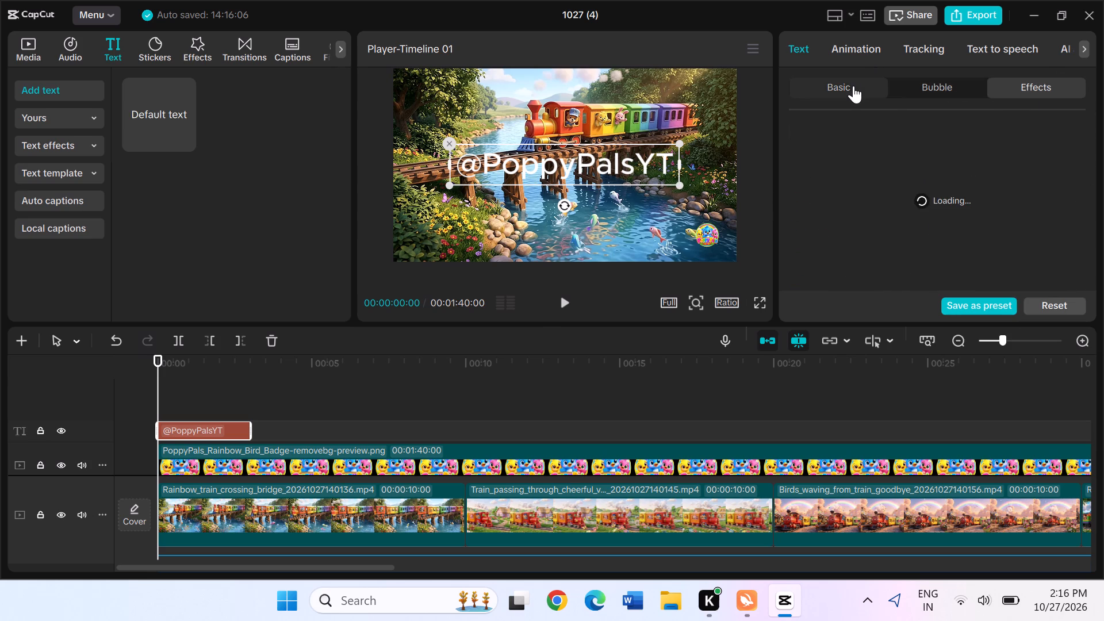
left_click(868, 40)
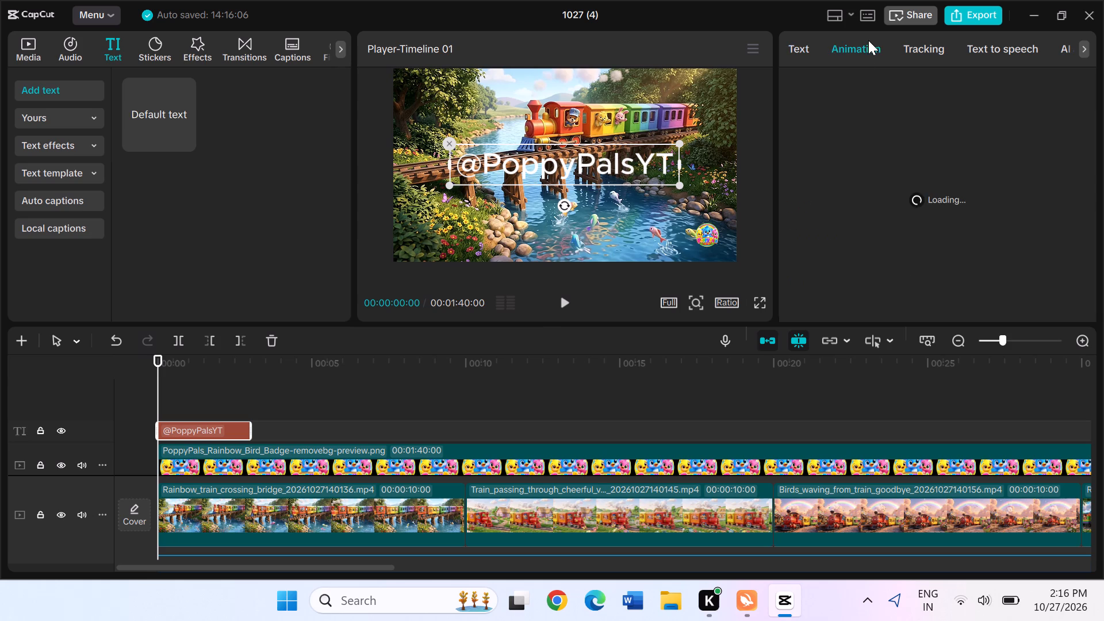
scroll(991, 56, "left", 1)
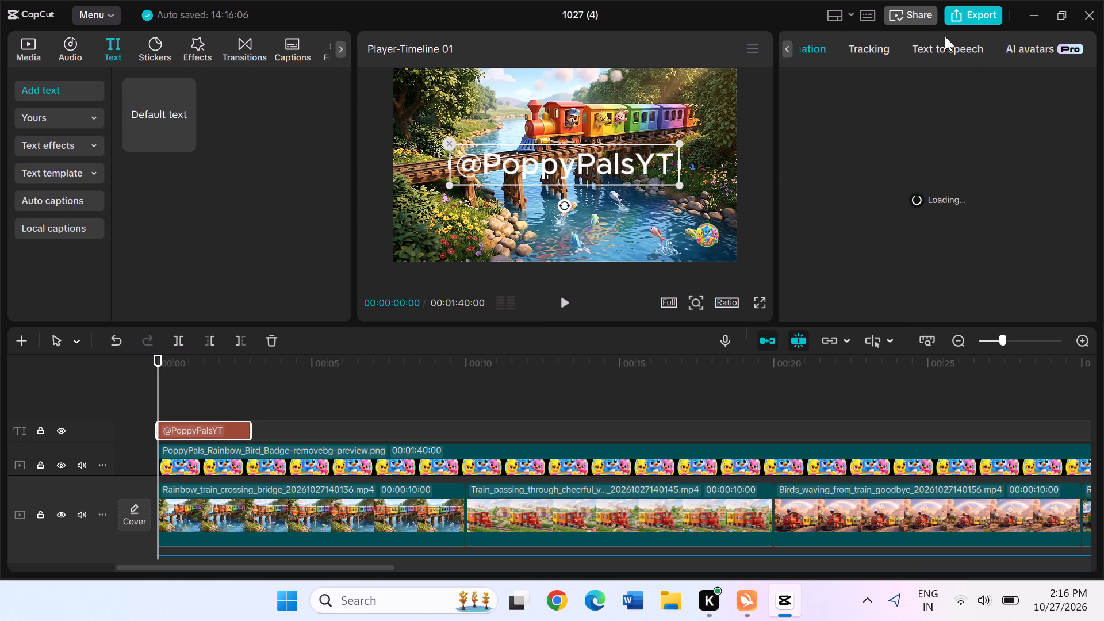
scroll(945, 36, "up", 1)
scroll(974, 57, "right", 3)
scroll(849, 56, "right", 3)
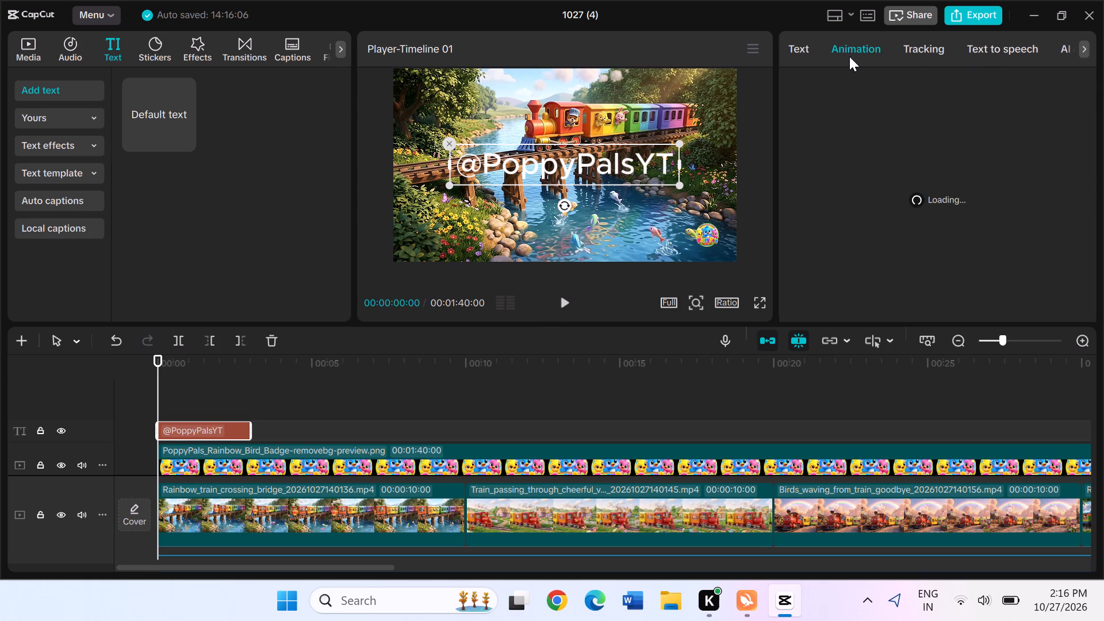
left_click(799, 45)
scroll(890, 126, "down", 1)
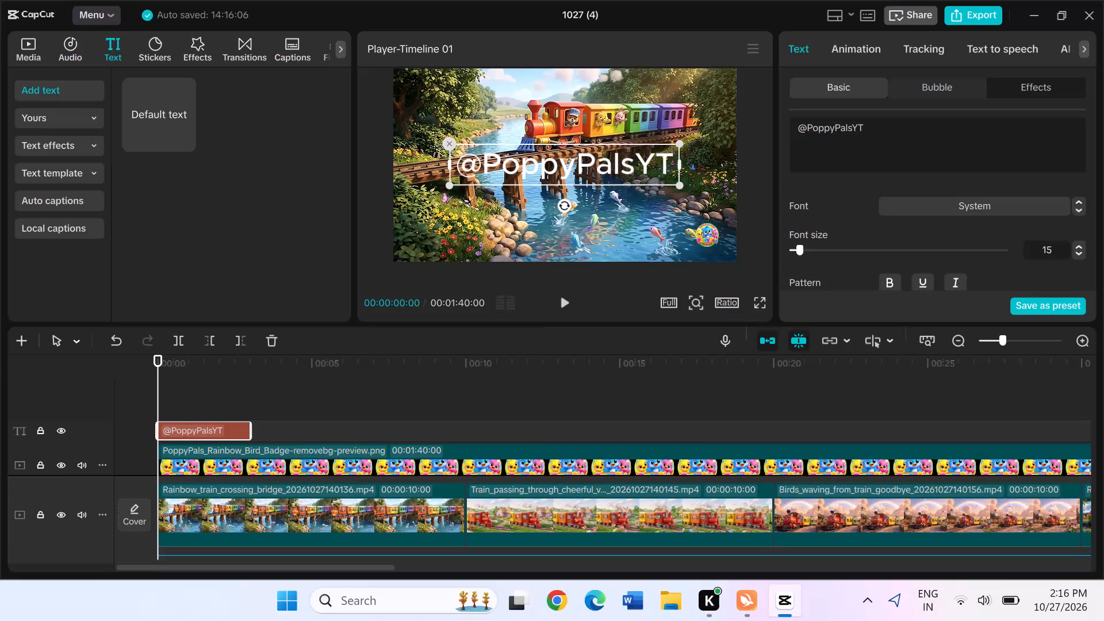
scroll(890, 126, "down", 1)
scroll(864, 213, "down", 2)
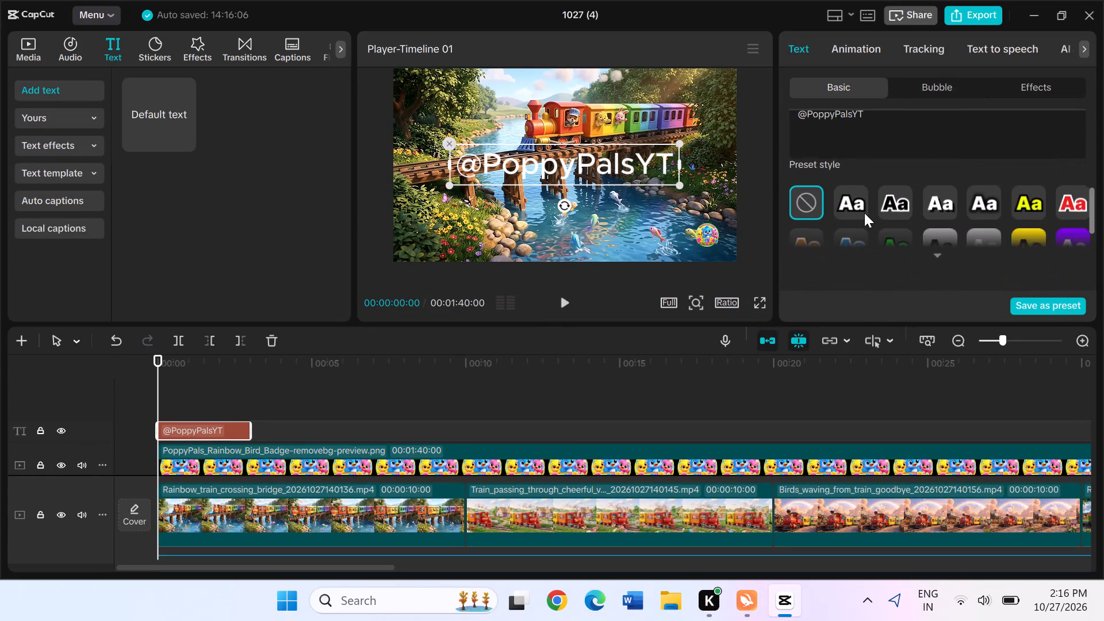
scroll(864, 213, "down", 2)
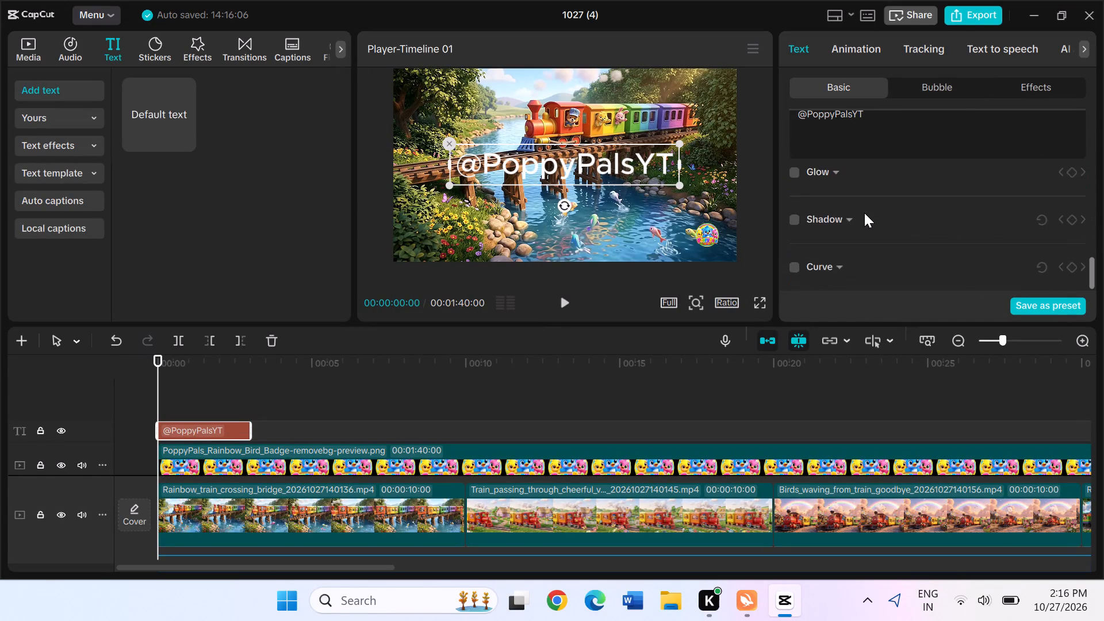
scroll(864, 213, "down", 1)
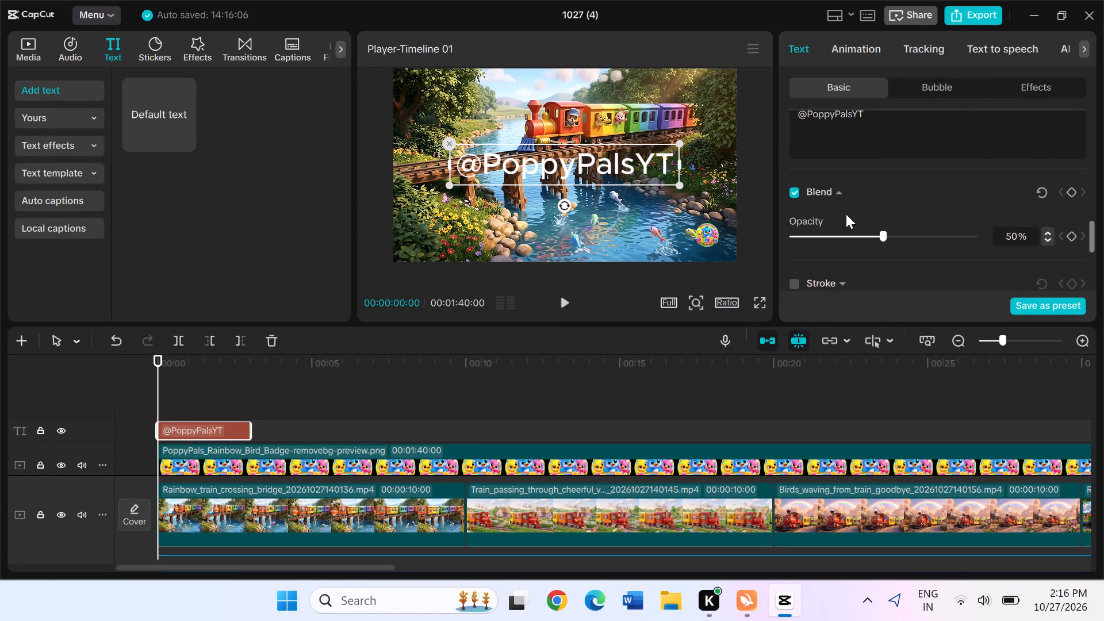
left_click_drag(680, 185, 600, 158)
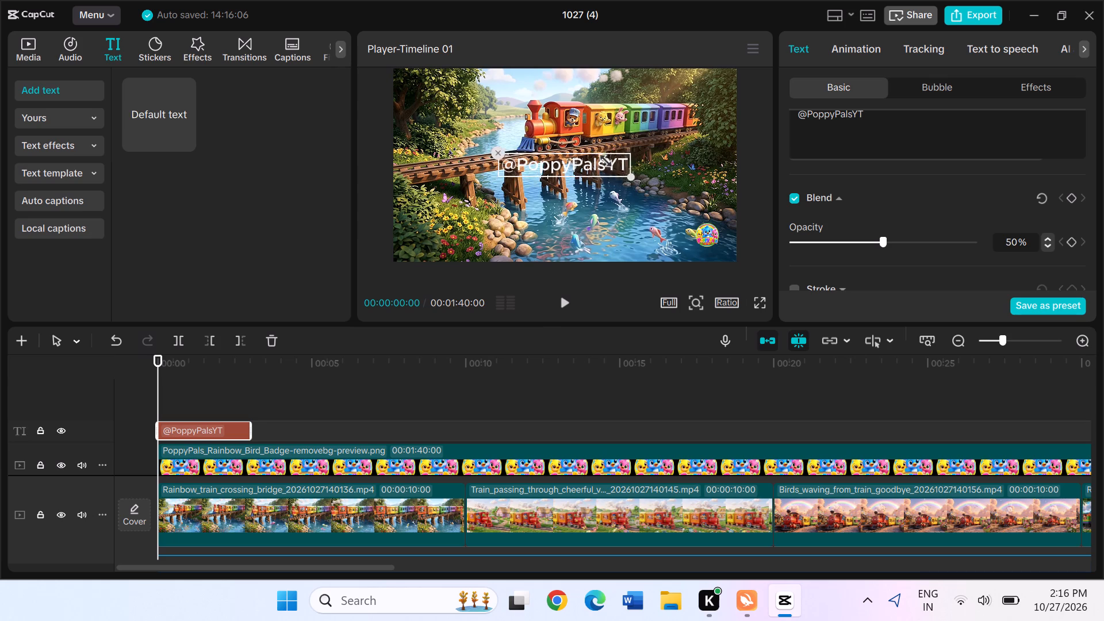
left_click_drag(600, 158, 646, 171)
left_click_drag(615, 167, 548, 155)
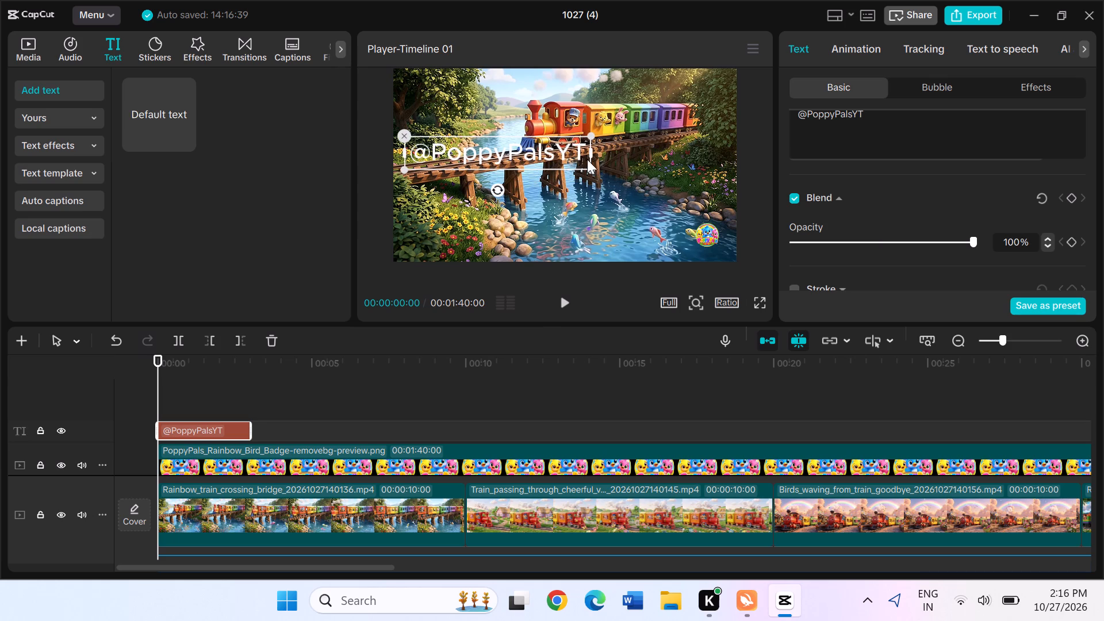
left_click_drag(589, 165, 535, 128)
left_click_drag(959, 239, 839, 238)
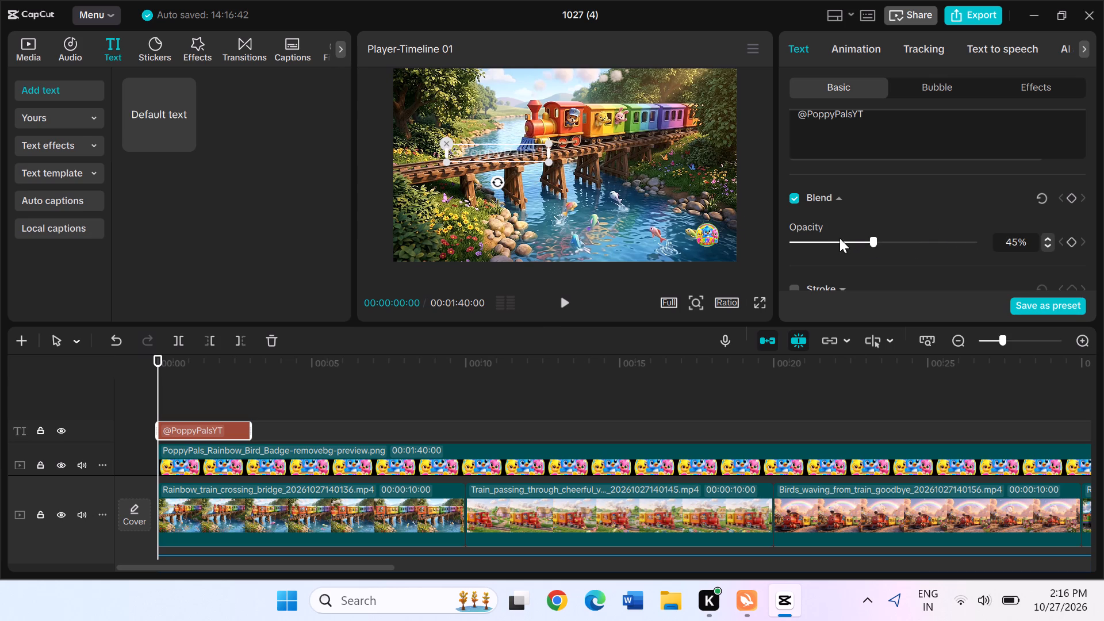
left_click_drag(839, 238, 838, 238)
left_click(592, 172)
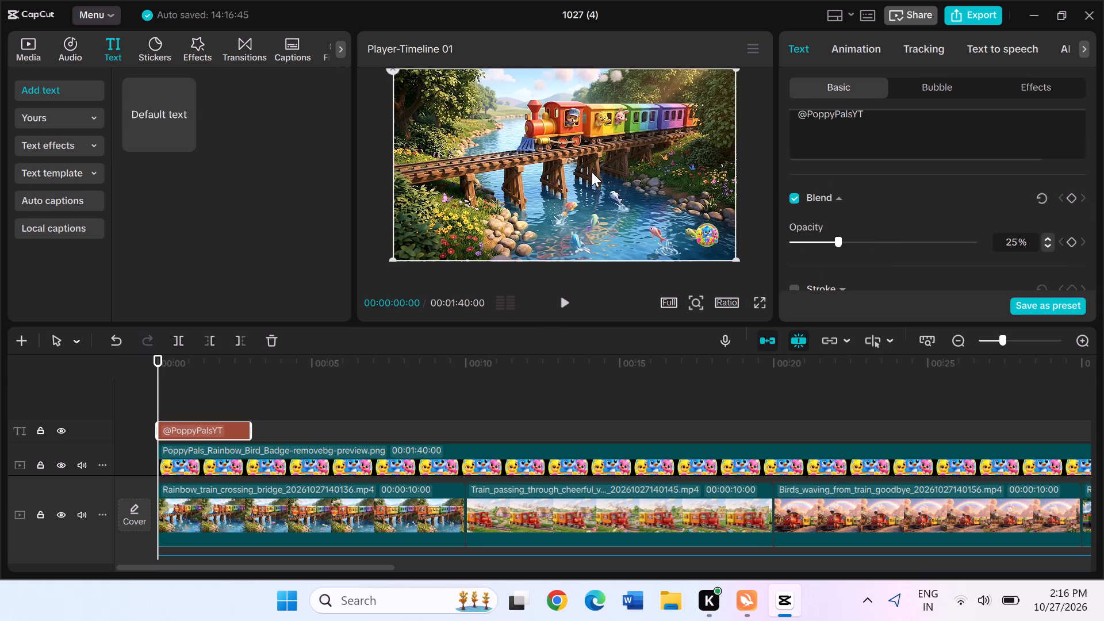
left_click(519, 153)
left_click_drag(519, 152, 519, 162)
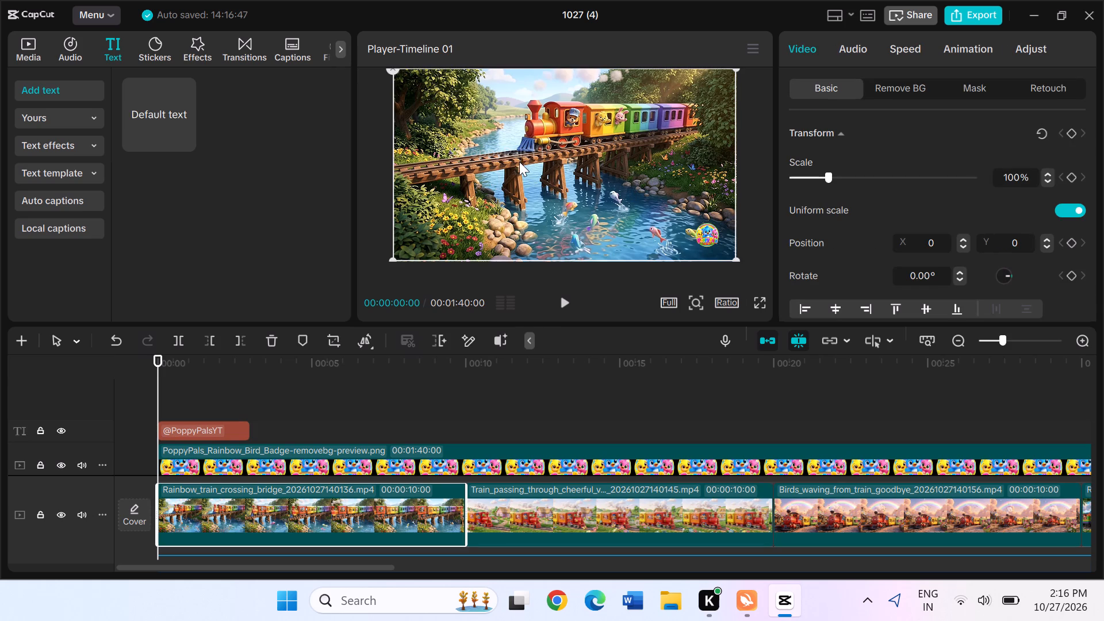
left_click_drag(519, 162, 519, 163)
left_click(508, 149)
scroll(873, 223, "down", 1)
left_click(251, 417)
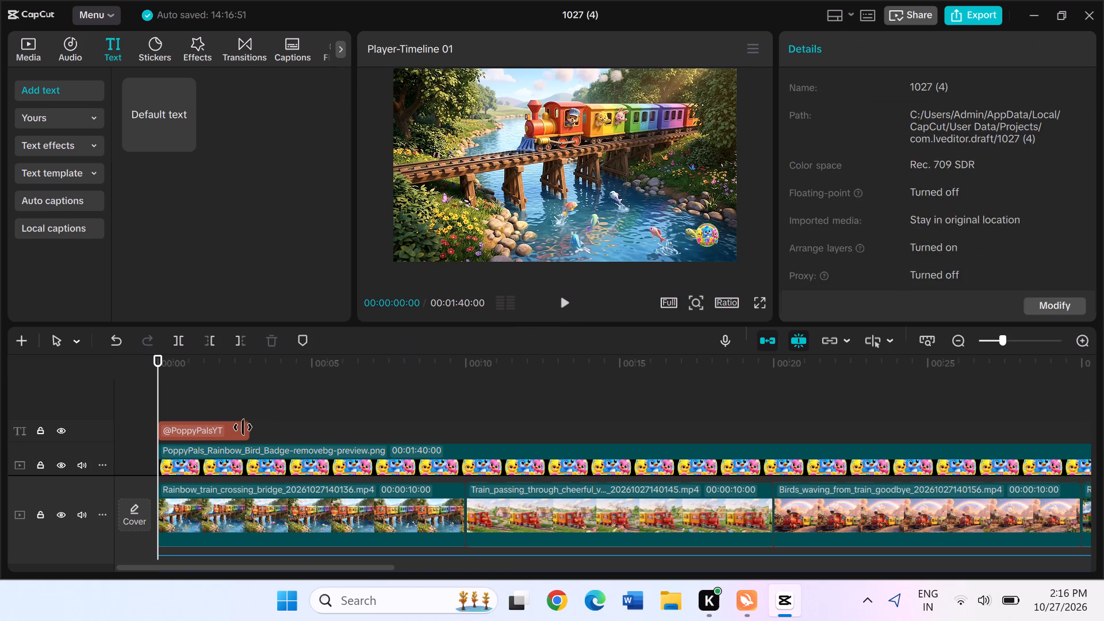
left_click(238, 430)
left_click_drag(252, 430, 1005, 462)
scroll(1005, 462, "left", 5)
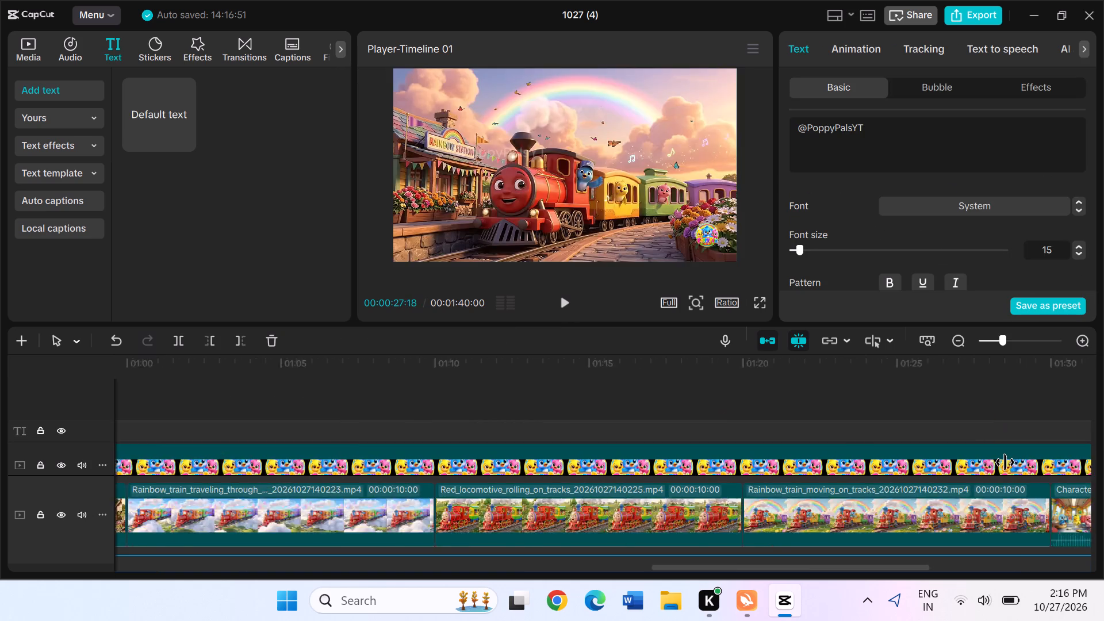
left_click_drag(1005, 462, 743, 470)
scroll(743, 470, "right", 10)
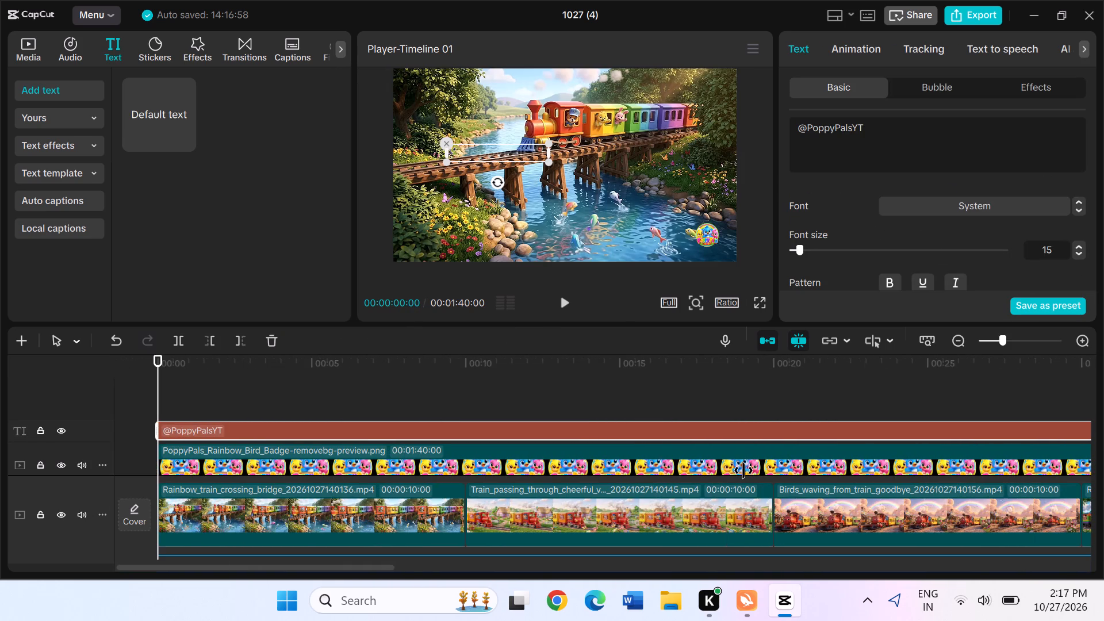
Scrub through the opening clips to check the text overlay and deselect the text clip.
left_click(228, 373)
left_click_drag(171, 357, 1032, 372)
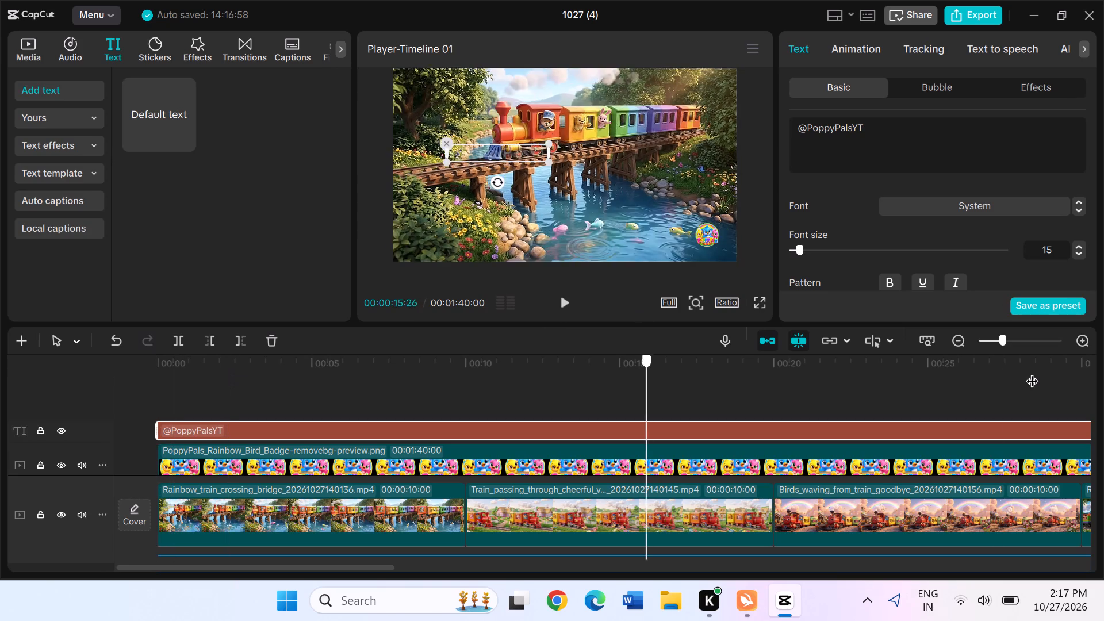
left_click_drag(1032, 372, 37, 434)
scroll(1032, 372, "left", 2)
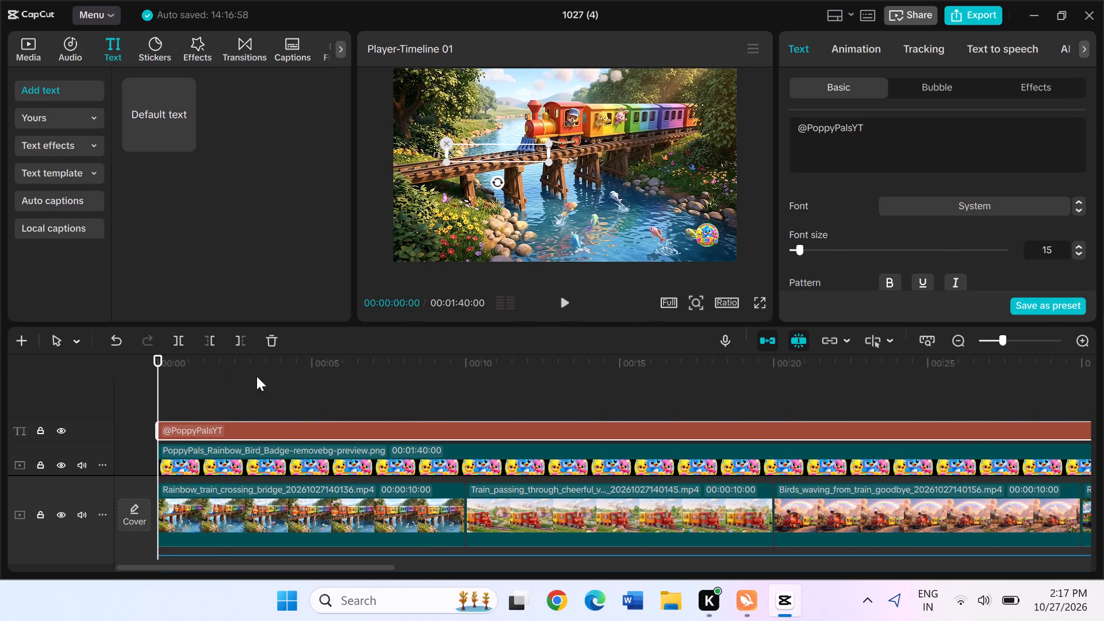
left_click(201, 411)
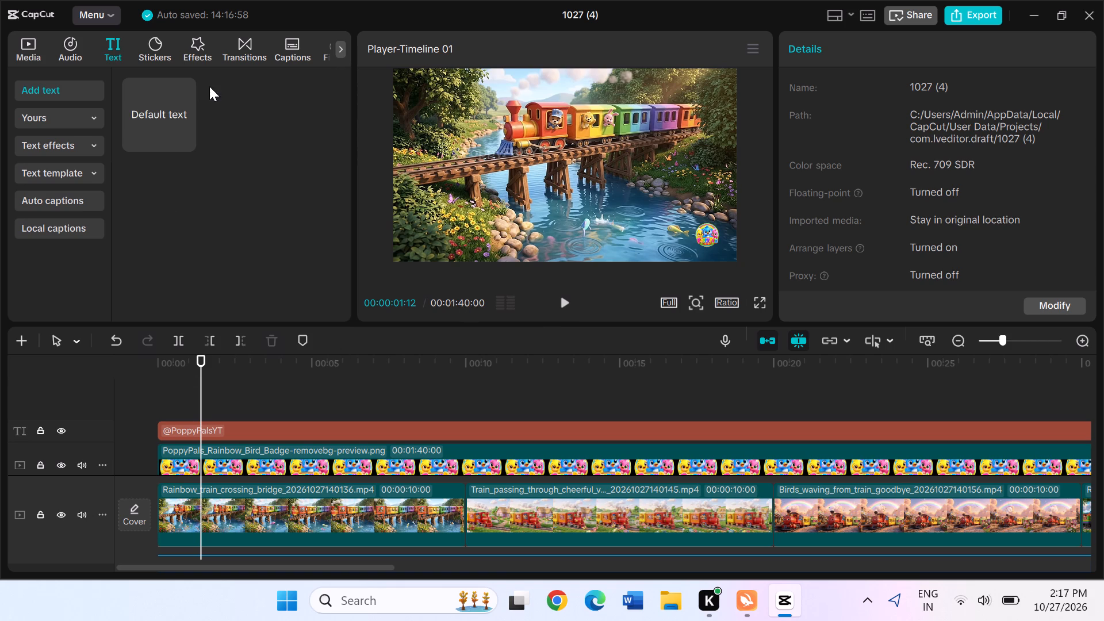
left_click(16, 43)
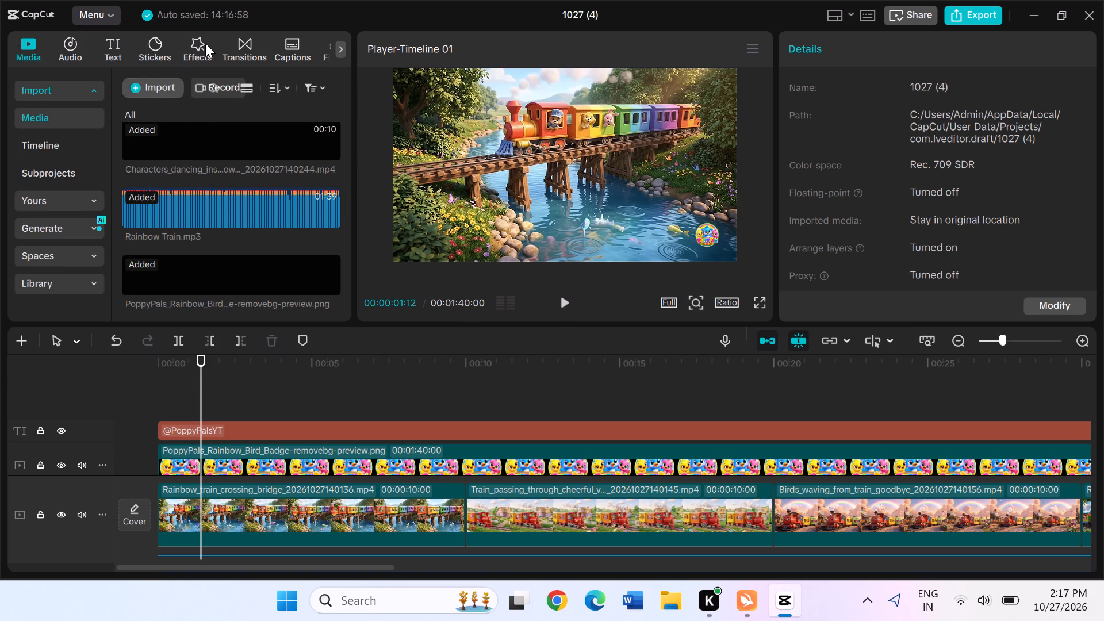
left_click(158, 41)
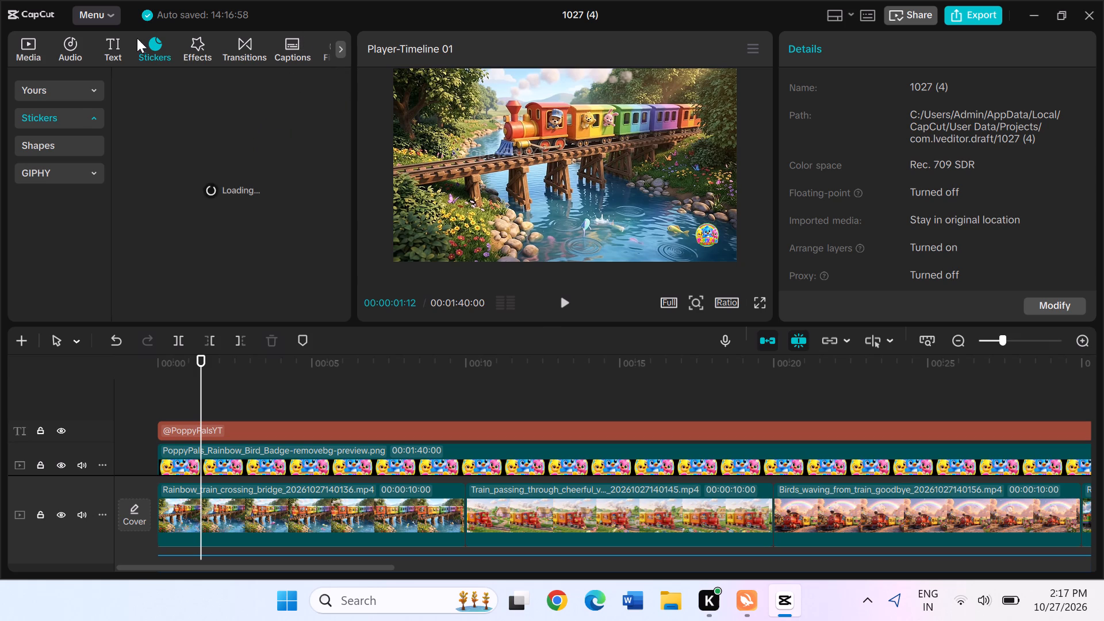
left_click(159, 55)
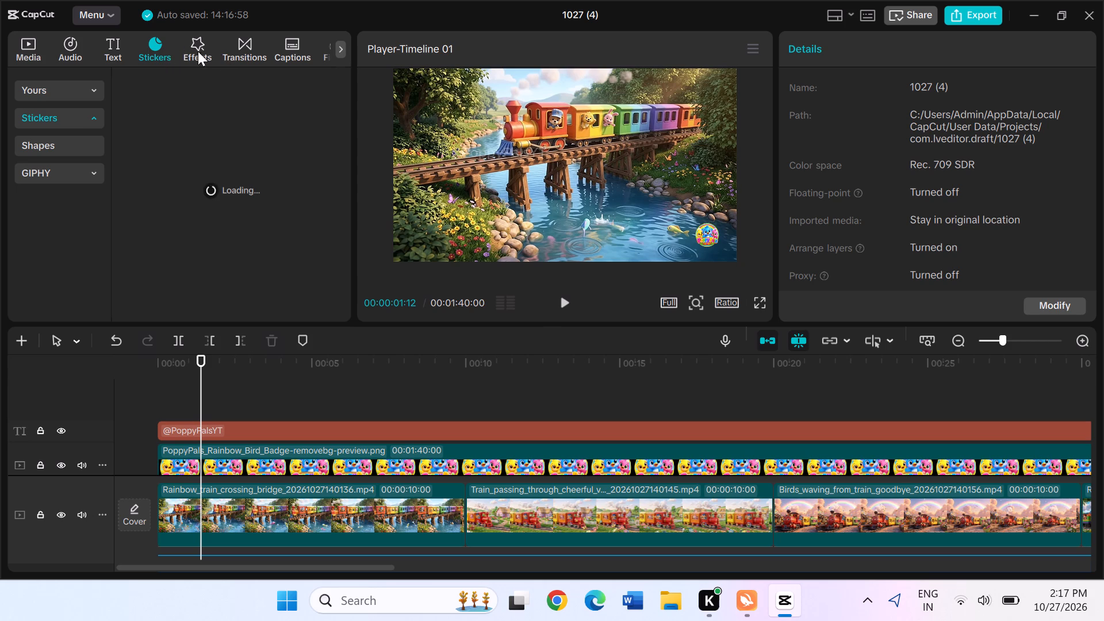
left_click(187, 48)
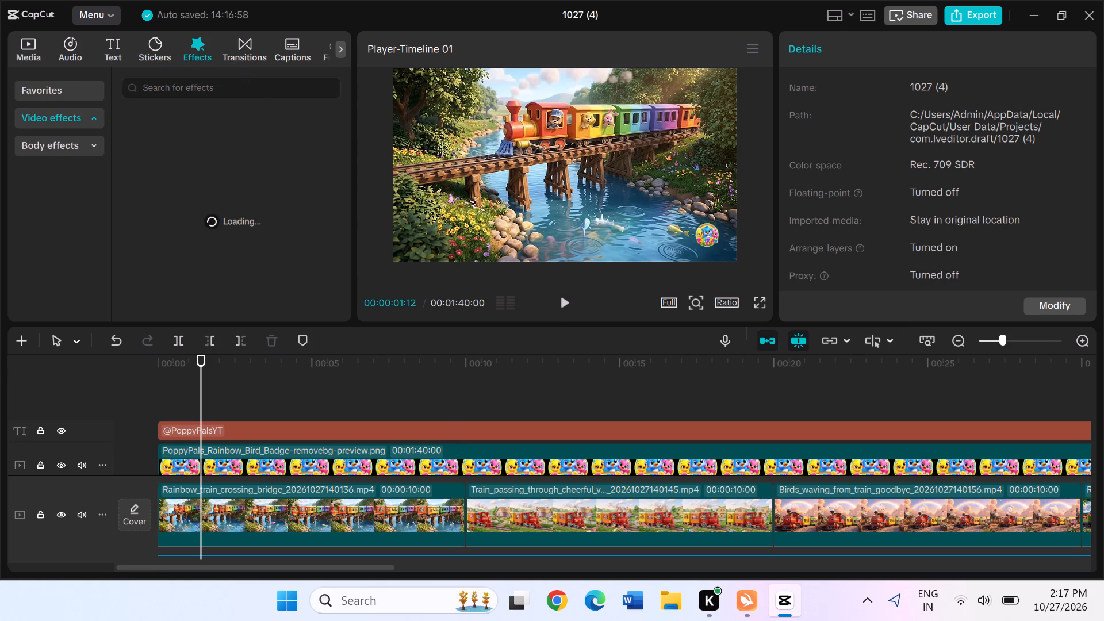
Return the playhead to the start of the timeline at 00:00:00:00.
left_click_drag(200, 359, 141, 372)
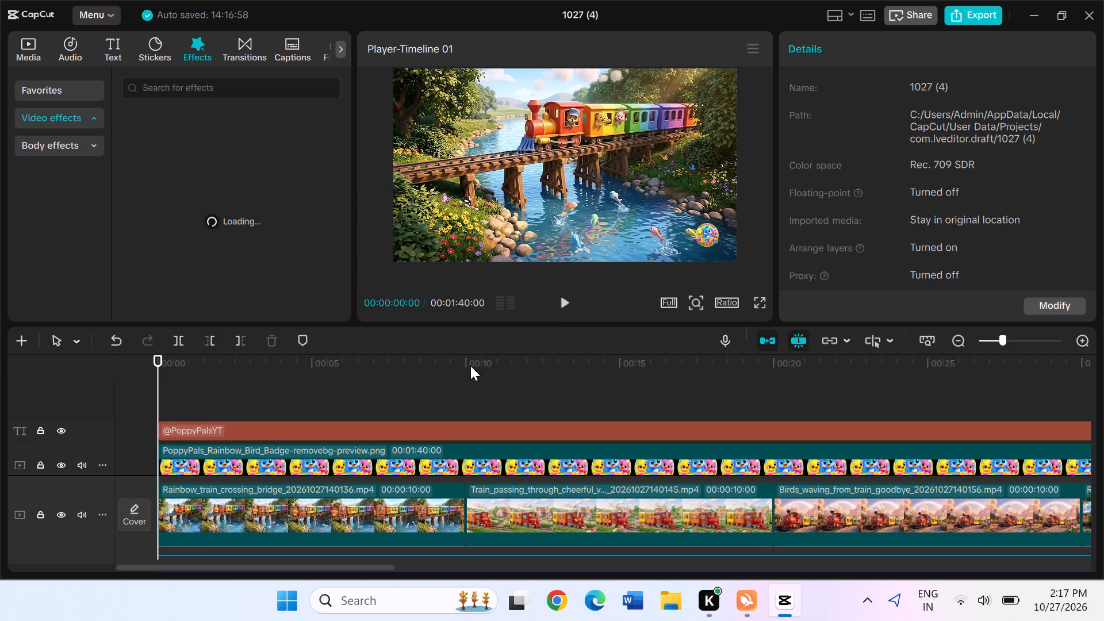
Open the export settings and name the exported video Rhyme.
left_click(988, 13)
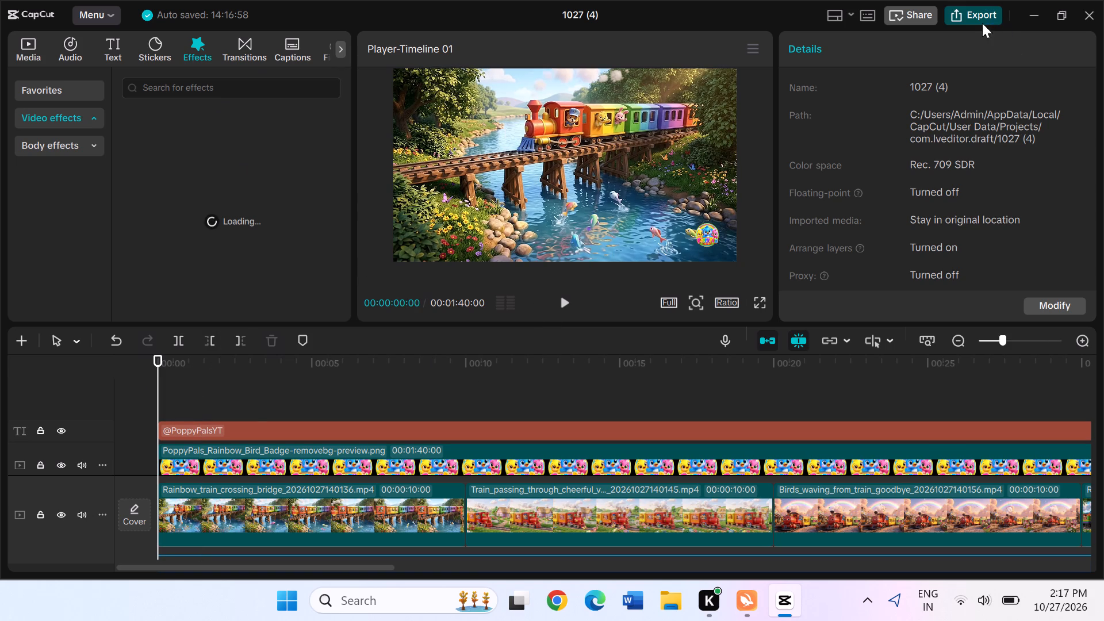
left_click_drag(752, 127, 637, 148)
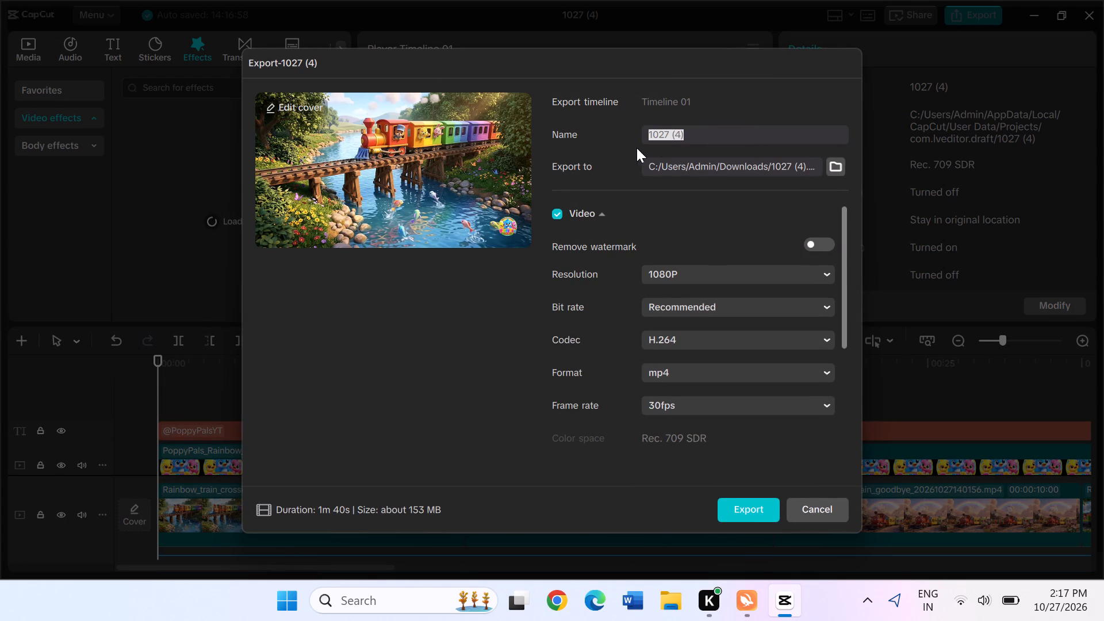
left_click_drag(637, 148, 633, 148)
type("Rhym")
key("BackSpace")
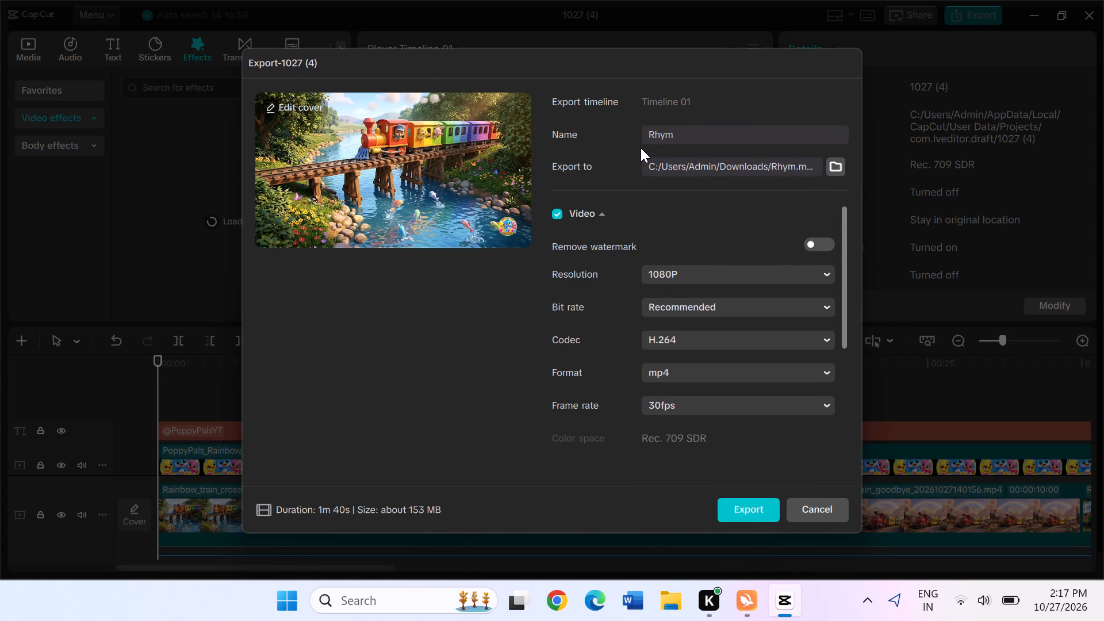
type("me")
Set the export frame rate to 50fps, export the video and dismiss the sharing options without sharing.
left_click(722, 405)
left_click(747, 395)
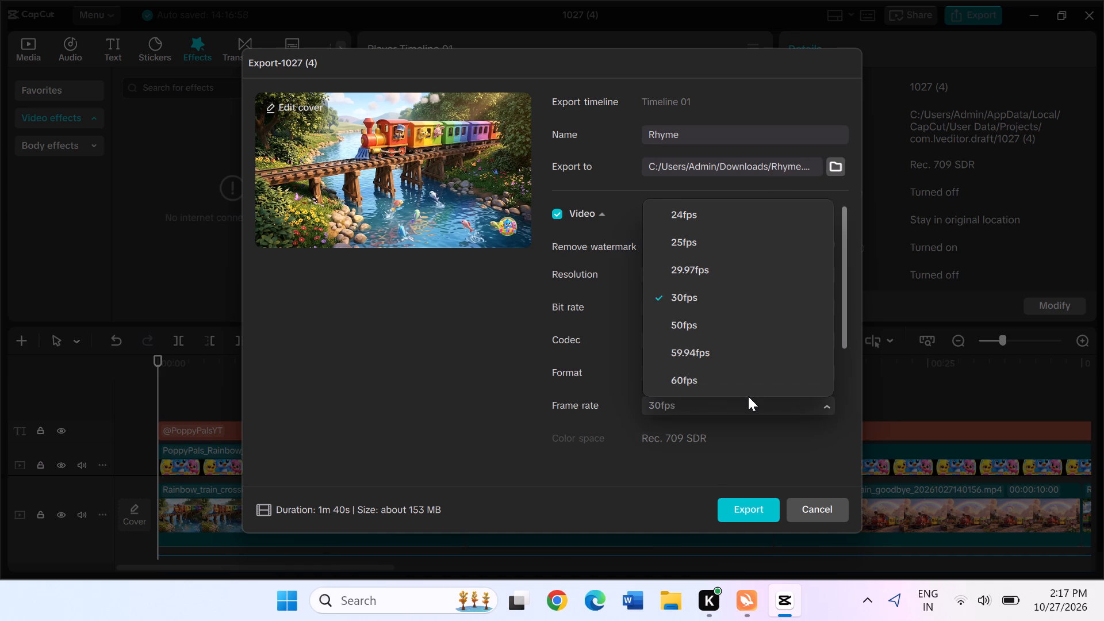
left_click(758, 316)
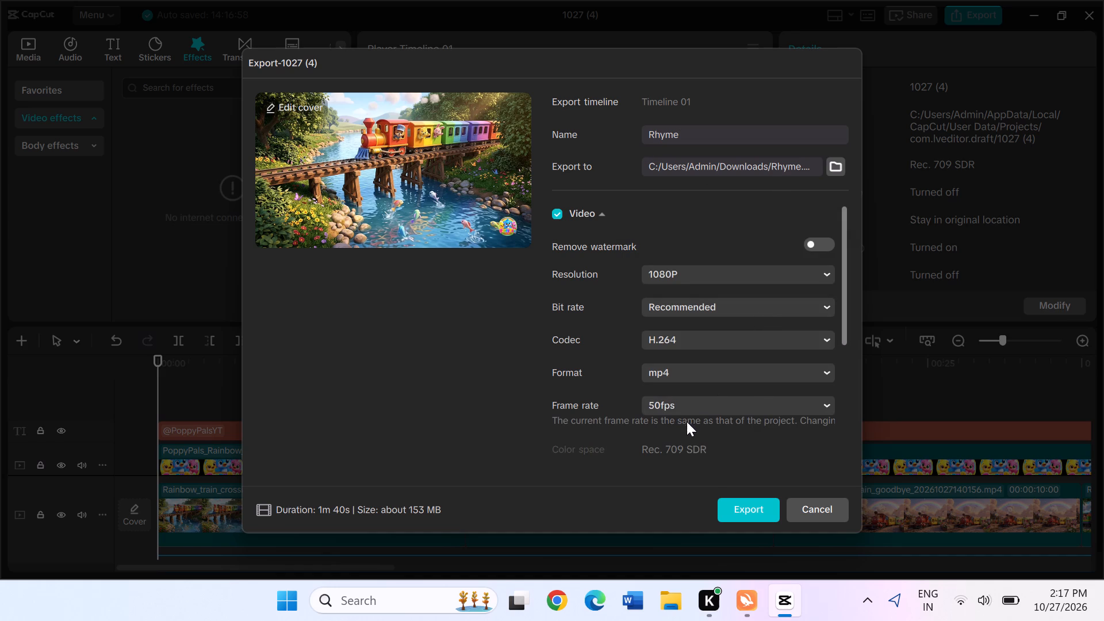
left_click(752, 512)
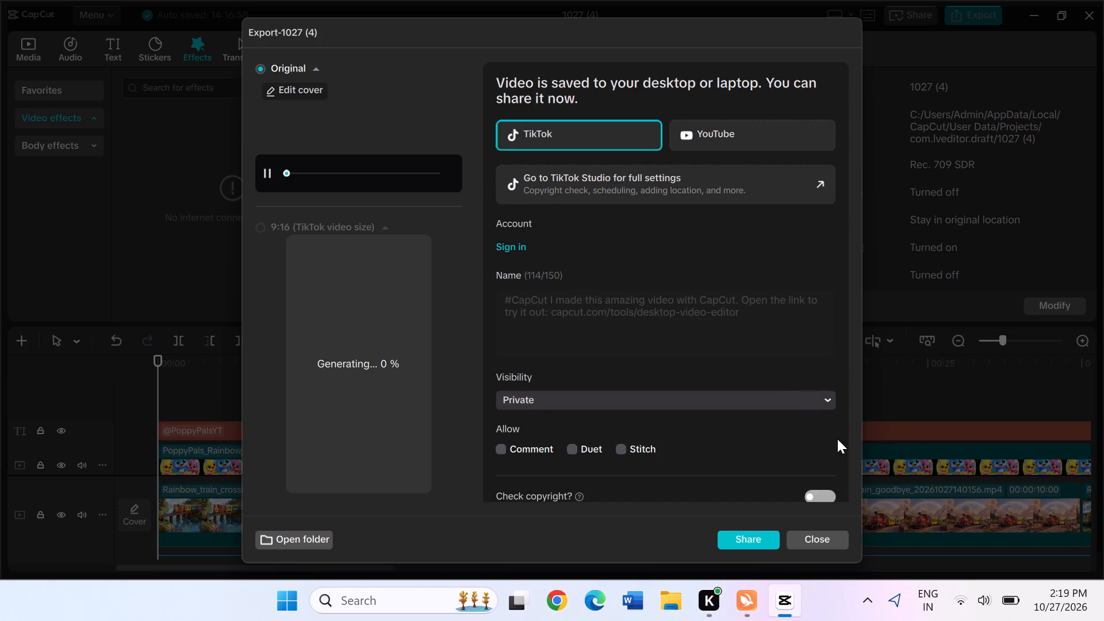
left_click(798, 535)
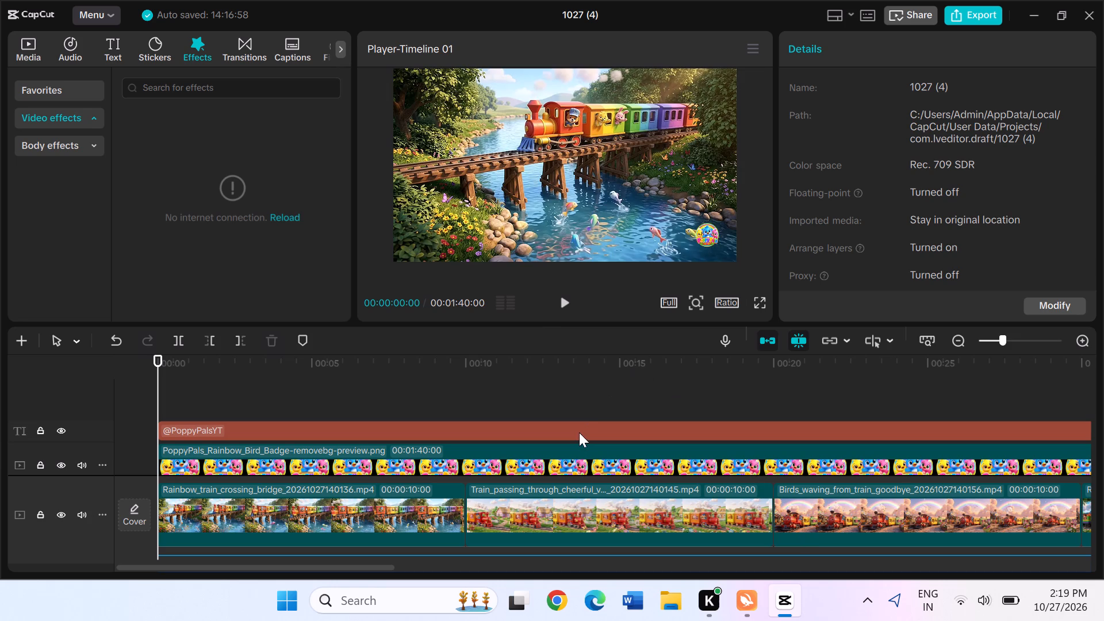
Close the project and exit CapCut.
left_click(1098, 17)
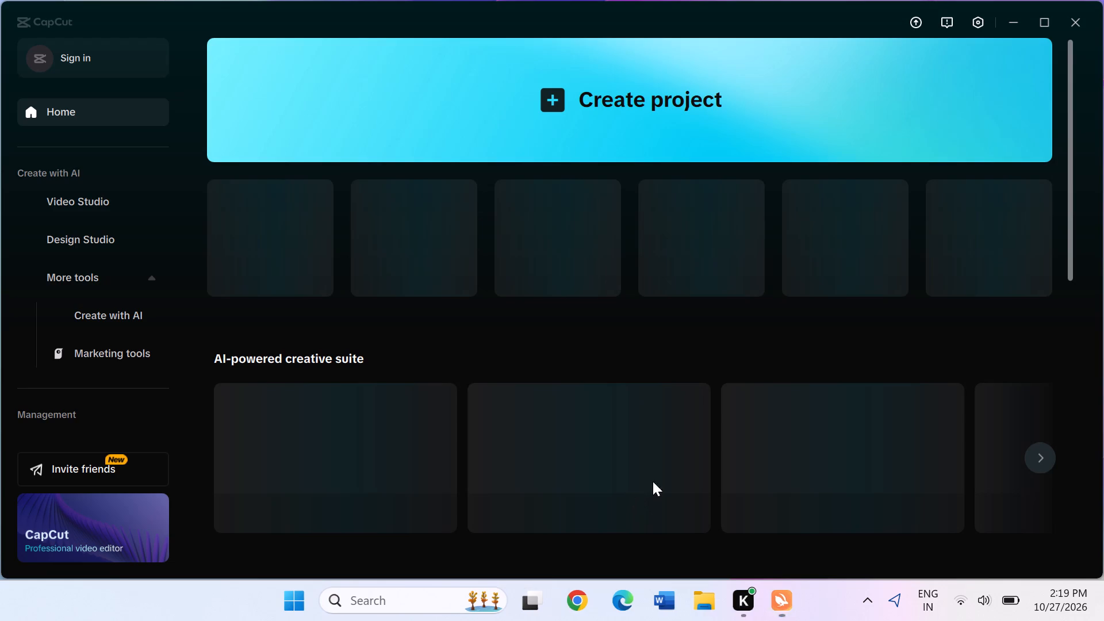
left_click(1080, 25)
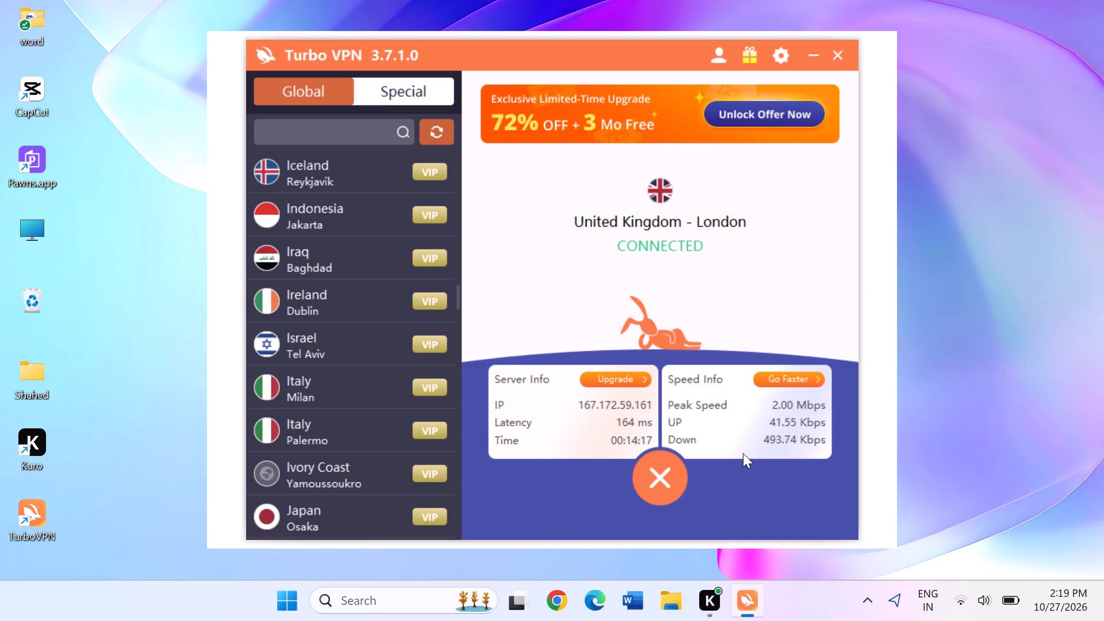